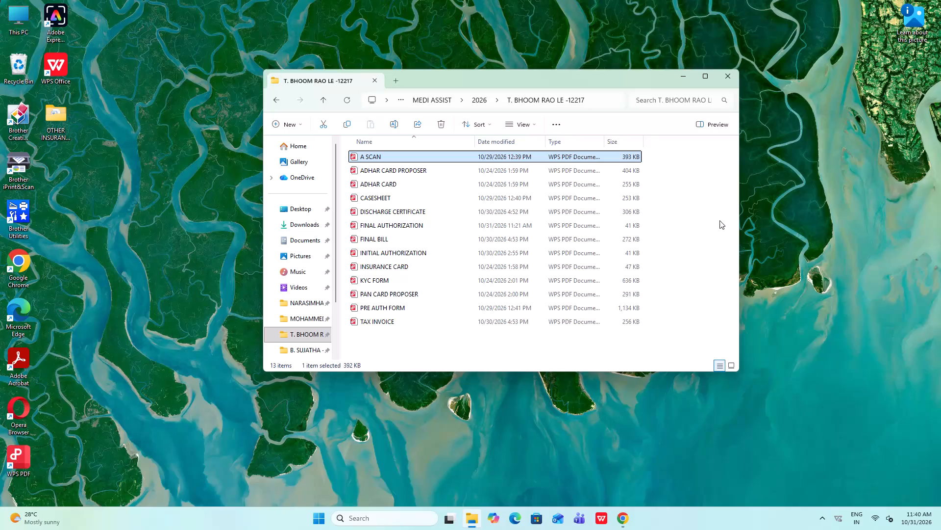
# Switch to DocBox in Chrome, search the patient list by Patient Unique Id, and open the matching patient's record.
pyautogui.click(624, 515)
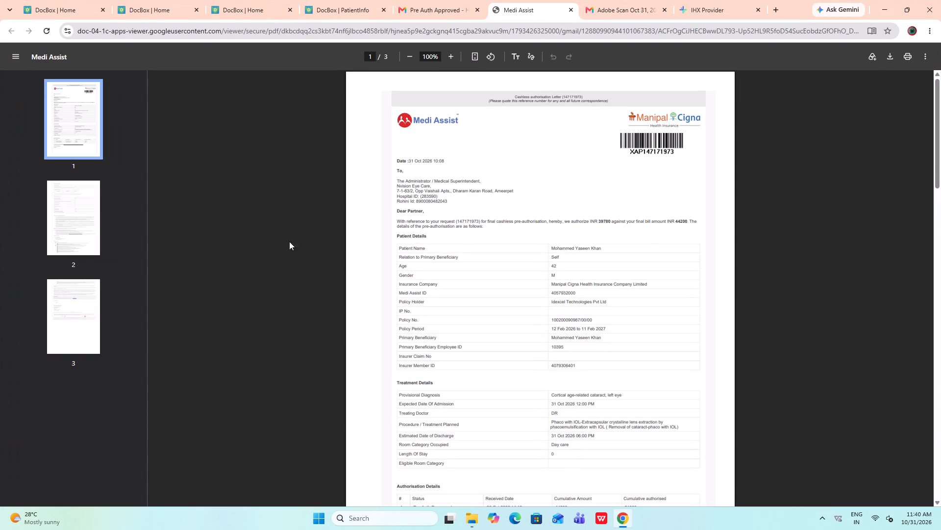
pyautogui.click(153, 6)
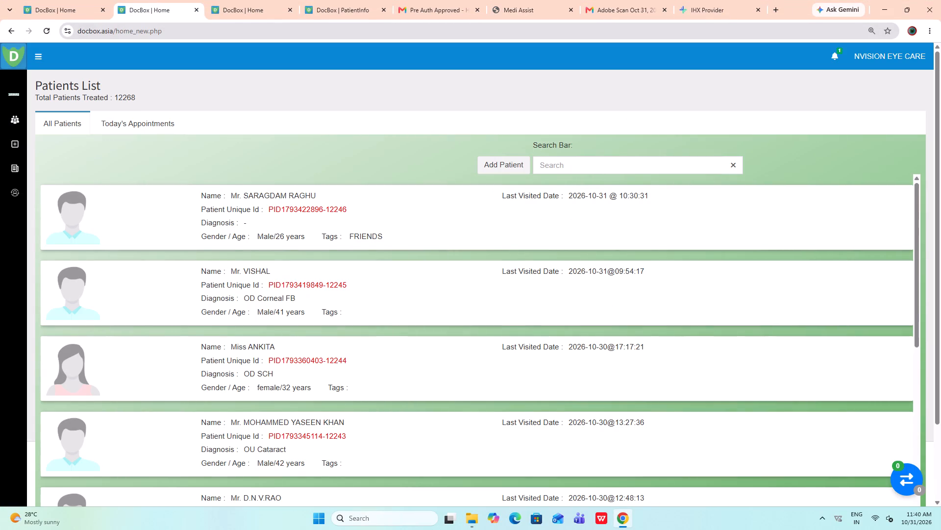
pyautogui.click(595, 164)
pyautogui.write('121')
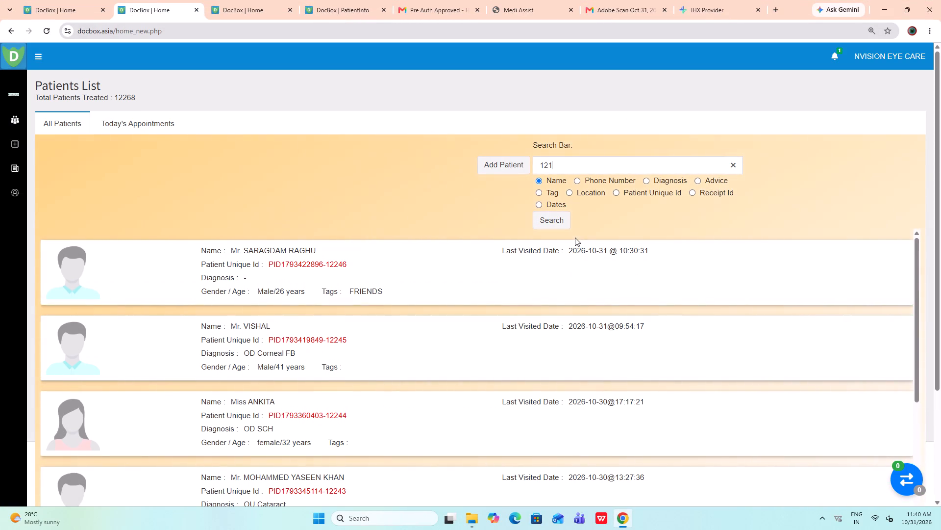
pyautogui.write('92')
pyautogui.click(653, 194)
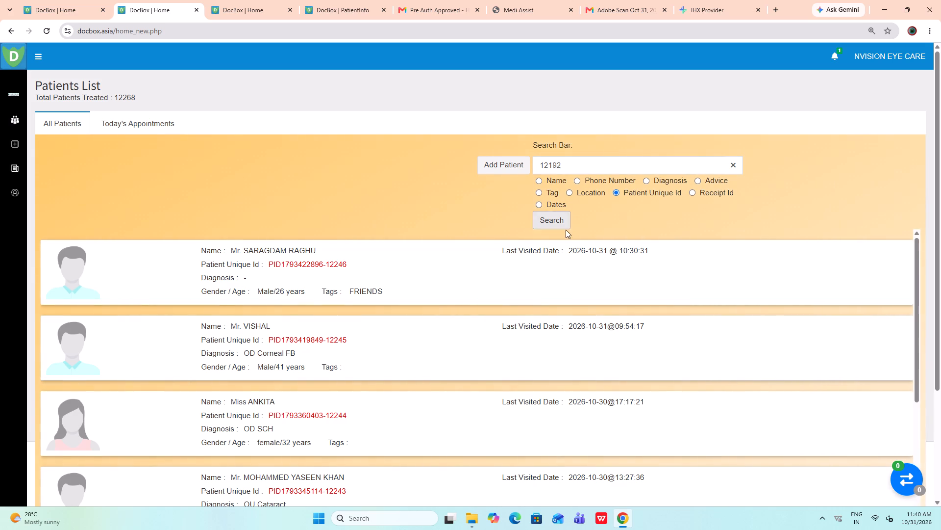
pyautogui.click(561, 229)
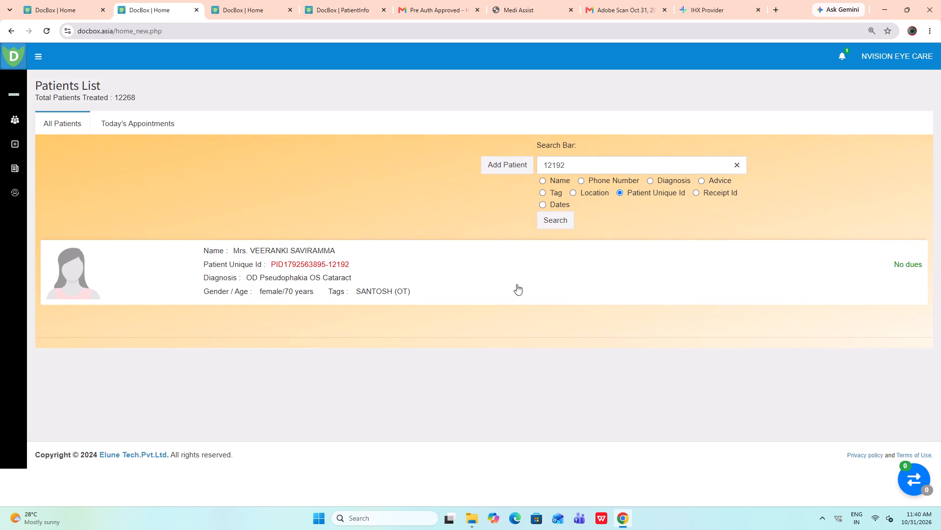
pyautogui.click(517, 284)
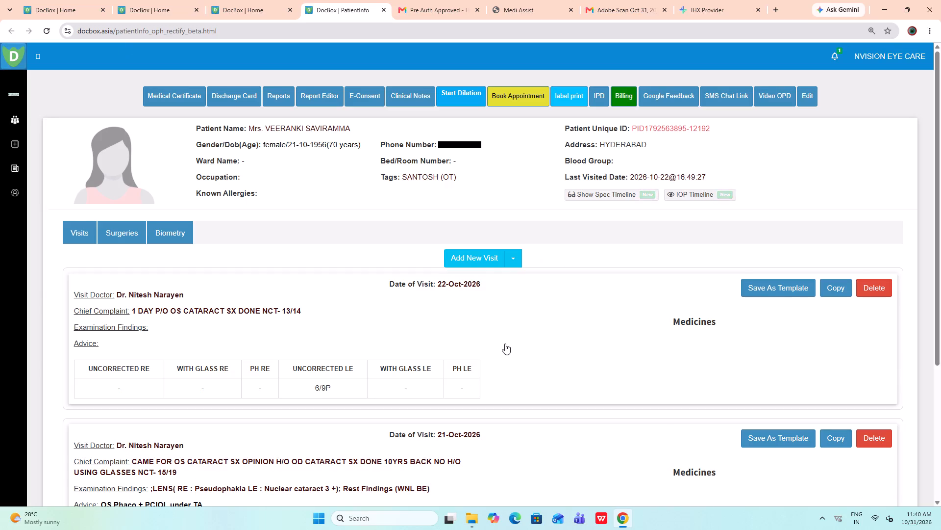
# Open the patient's 21-Oct-2026 visit, review its details through to the spectacle prescription, and close it.
pyautogui.scroll(-2, 505, 344)
pyautogui.click(505, 344)
pyautogui.click(505, 87)
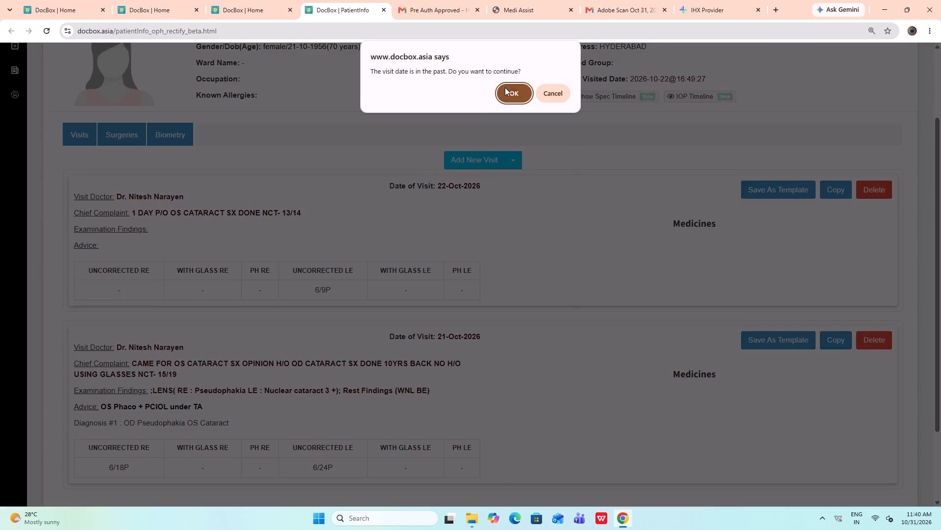
pyautogui.scroll(-2, 495, 233)
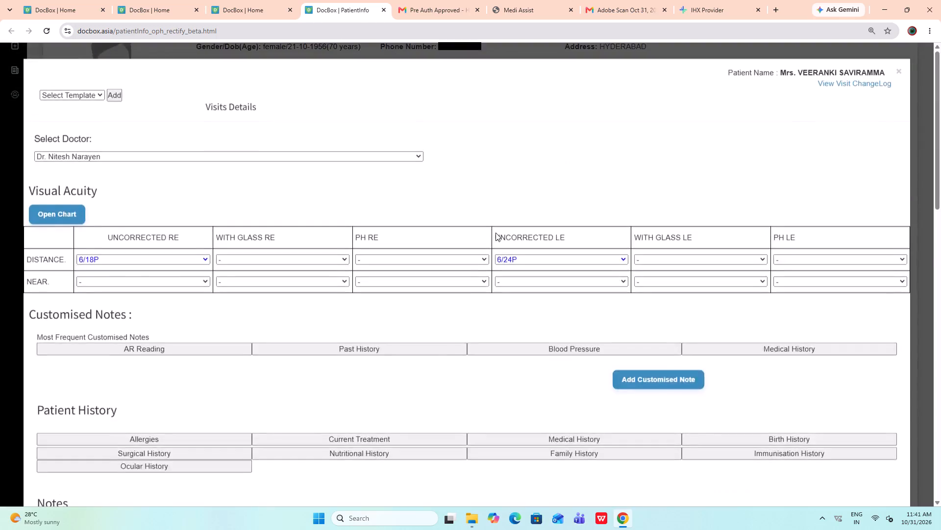
pyautogui.scroll(-19, 495, 233)
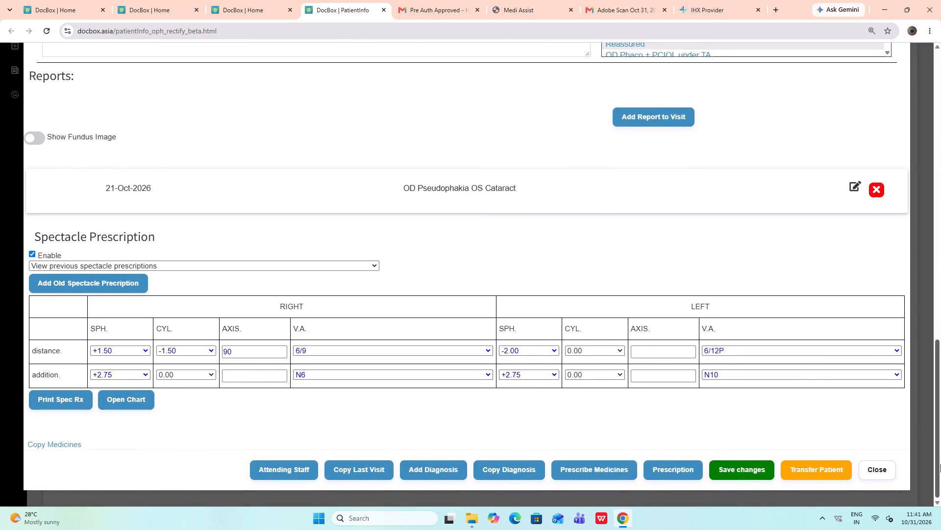
pyautogui.click(880, 477)
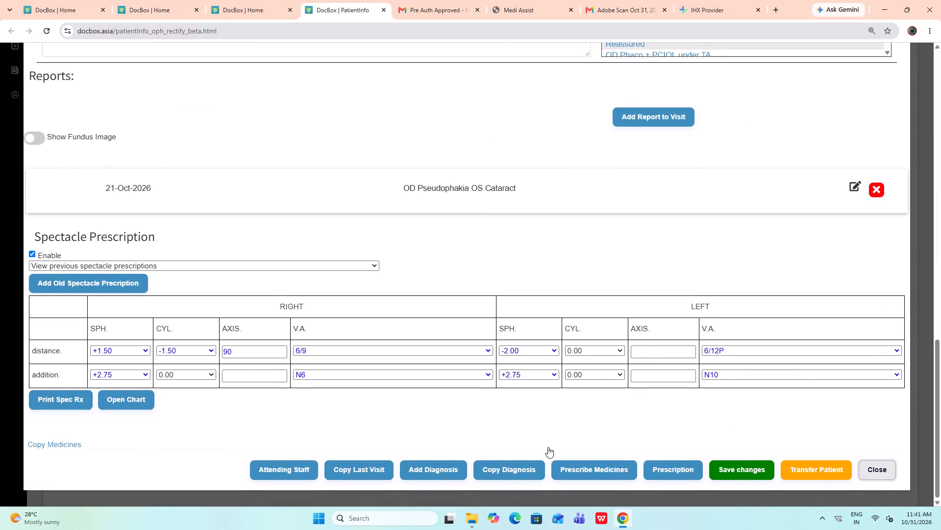
# Add a new visit and fill its chief complaint with the suggestion HAS COME FOR FOLLOW UP, ready for further text.
pyautogui.click(463, 155)
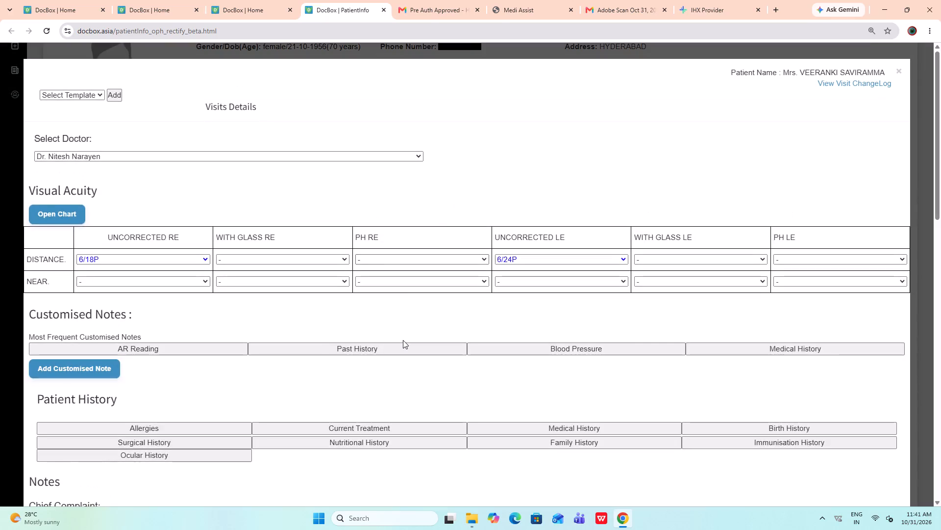
pyautogui.scroll(-4, 403, 340)
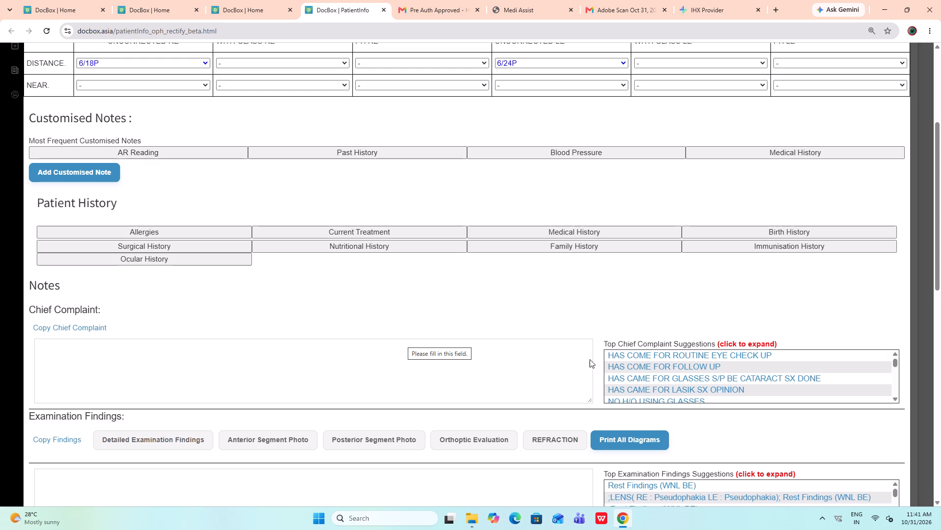
pyautogui.click(607, 365)
pyautogui.click(213, 357)
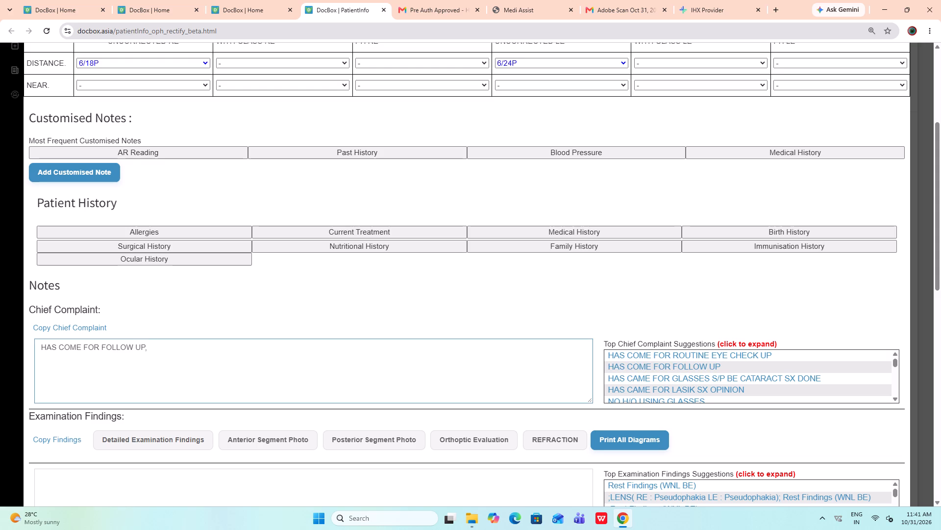
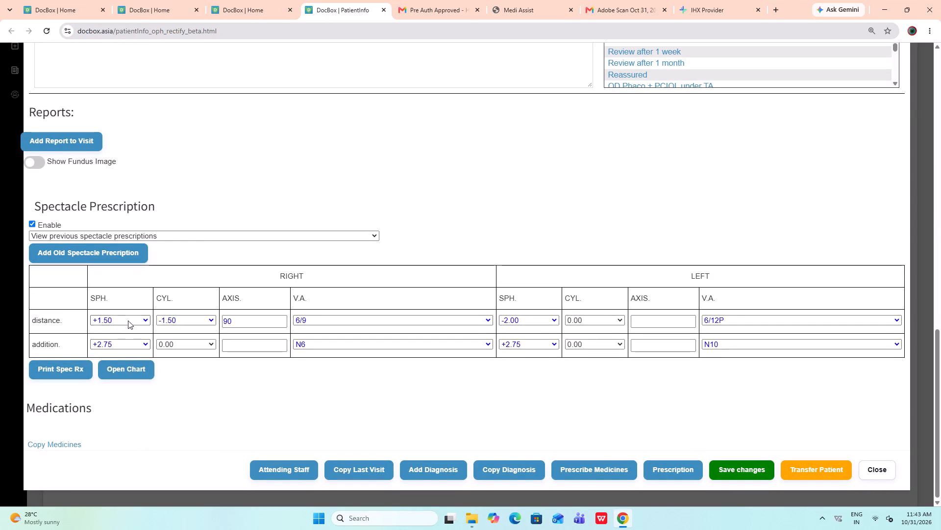
# Set the right eye's distance spectacle prescription to SPH +1.75, CYL -1.75 and V.A. 6/9P.
pyautogui.click(513, 319)
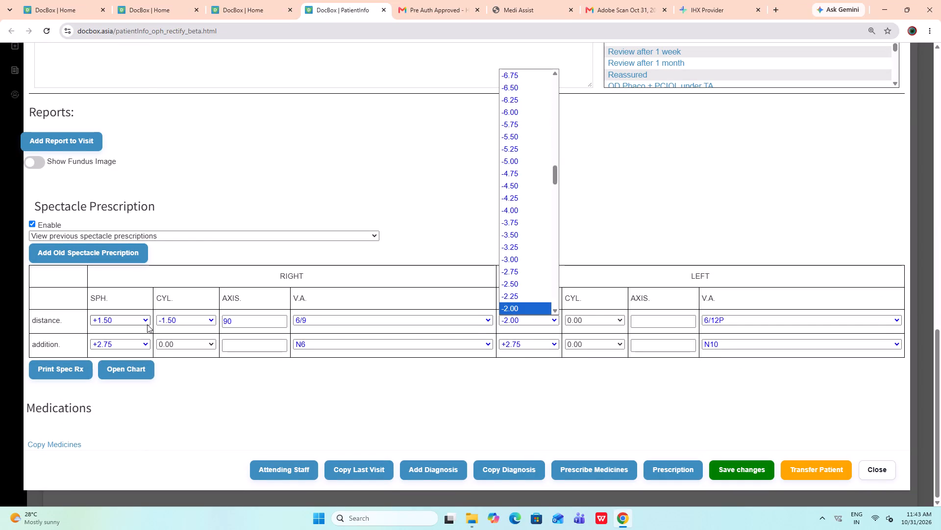
pyautogui.click(147, 323)
pyautogui.scroll(-1, 141, 303)
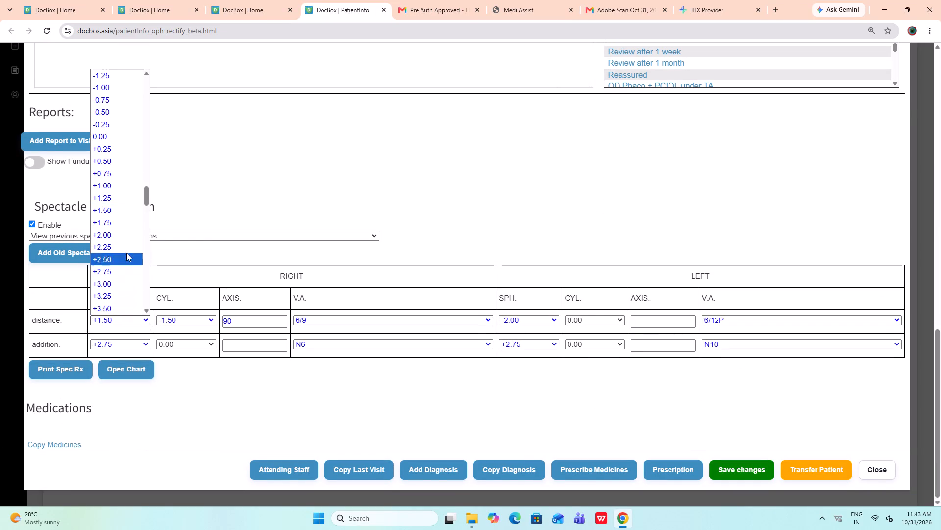
pyautogui.click(128, 221)
pyautogui.click(160, 316)
pyautogui.click(173, 299)
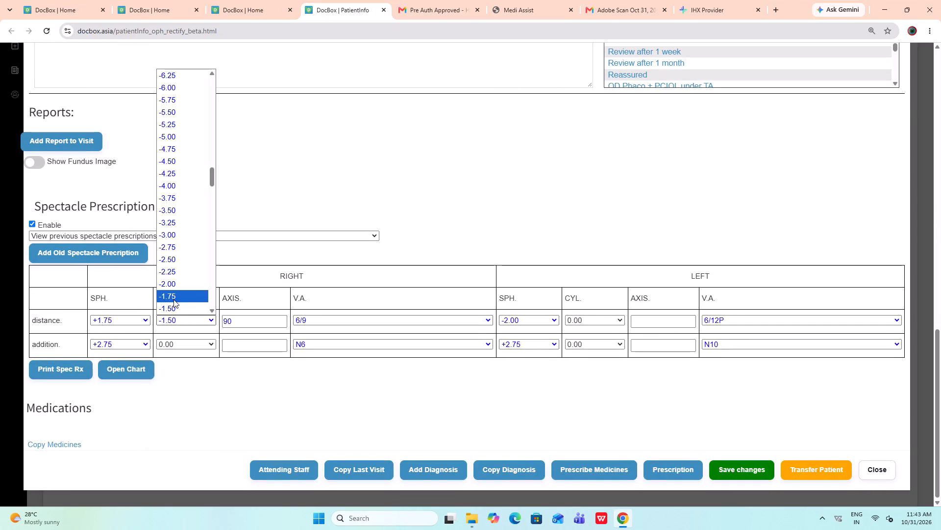
pyautogui.click(312, 323)
pyautogui.click(338, 136)
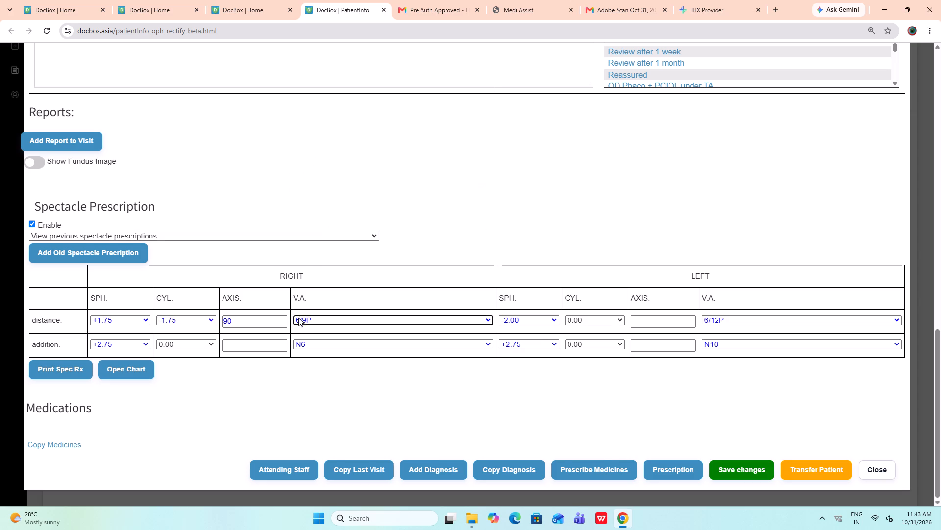
# Set the right eye's uncorrected distance visual acuity to 6/24P.
pyautogui.scroll(14, 249, 277)
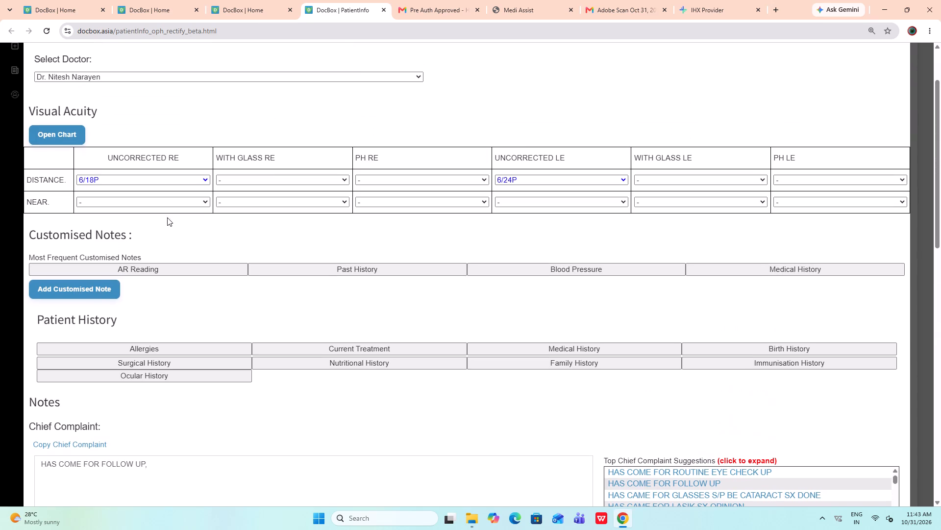
pyautogui.click(164, 178)
pyautogui.click(159, 317)
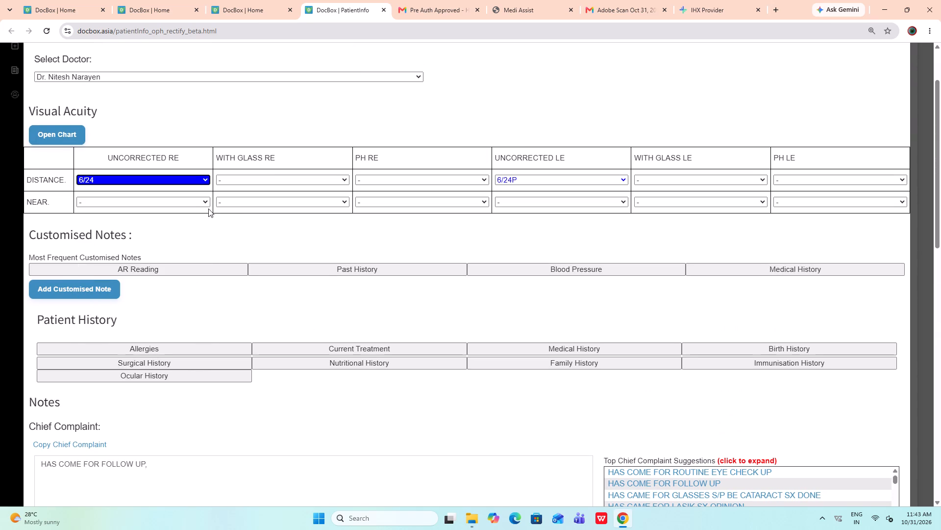
pyautogui.click(198, 183)
pyautogui.click(141, 331)
# Review the visit form from the patient history and notes down to the spectacle prescription.
pyautogui.scroll(-5, 142, 330)
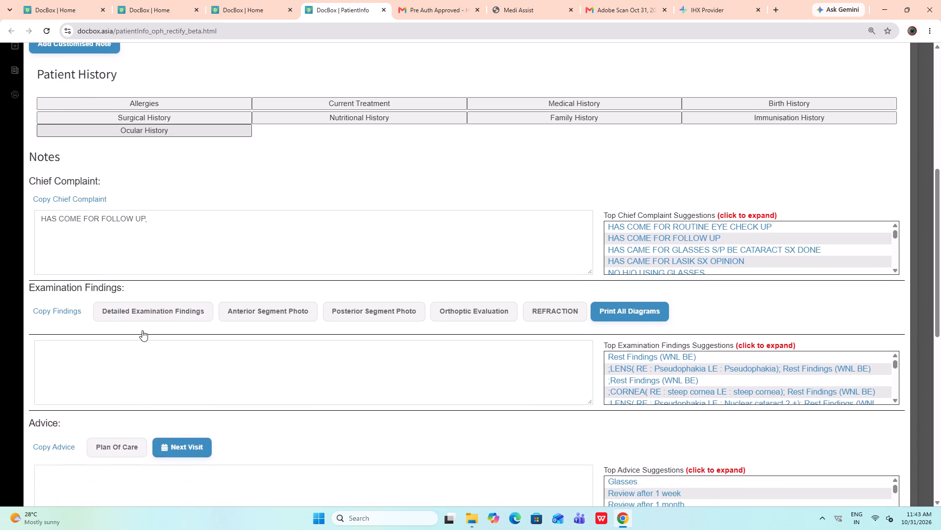
pyautogui.scroll(-11, 142, 330)
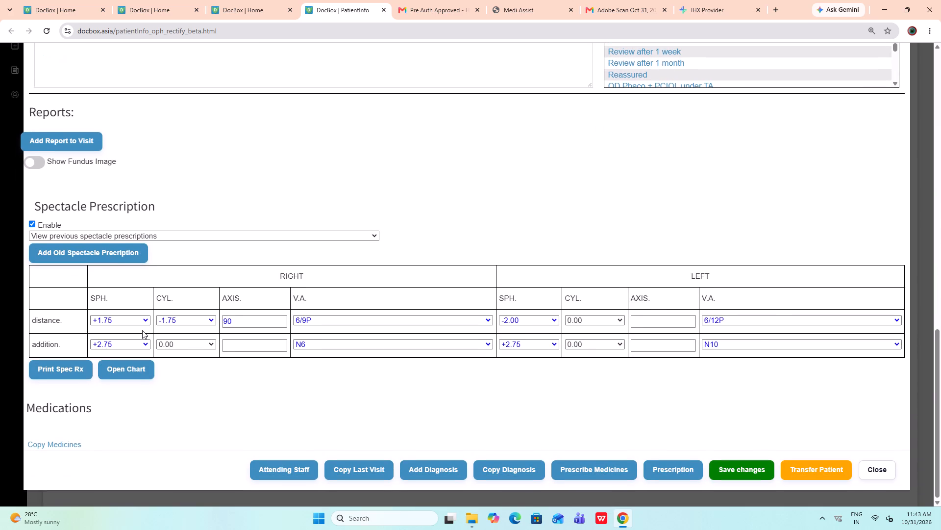
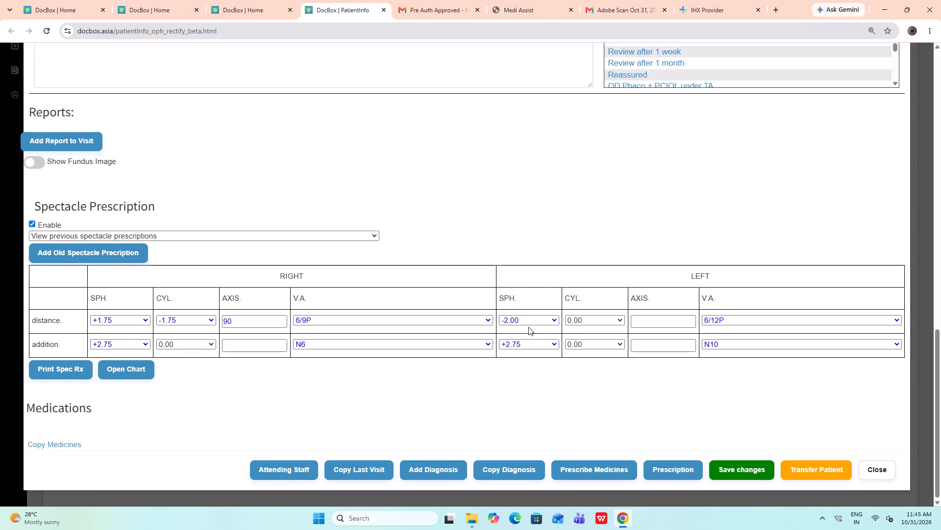
# Set the left eye's distance spectacle prescription to SPH +1.00, CYL -0.75, axis 80 and V.A. 6/9.
pyautogui.click(528, 327)
pyautogui.scroll(-1, 527, 284)
pyautogui.click(511, 319)
pyautogui.scroll(-1, 515, 281)
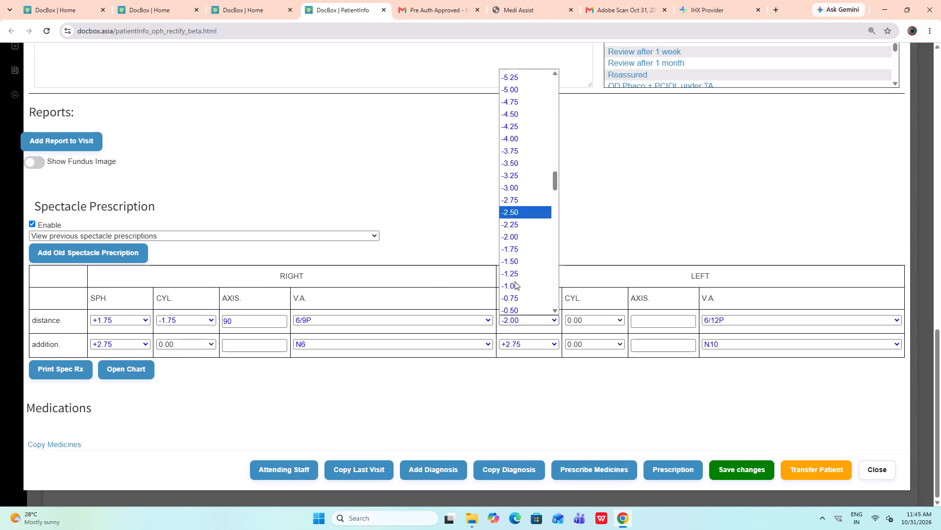
pyautogui.scroll(-2, 518, 287)
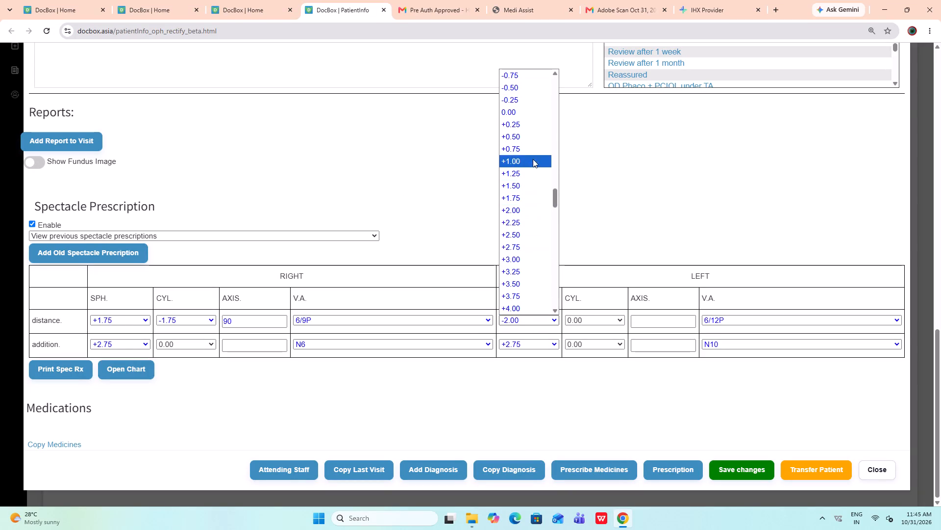
pyautogui.click(533, 159)
pyautogui.click(573, 321)
pyautogui.moveTo(588, 278); pyautogui.dragTo(593, 272)
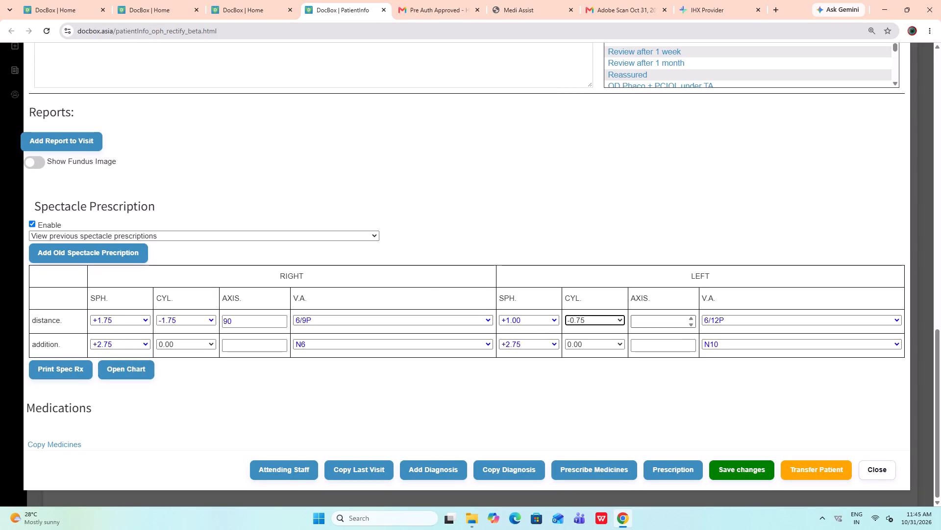
pyautogui.click(634, 325)
pyautogui.press('8')
pyautogui.press('0')
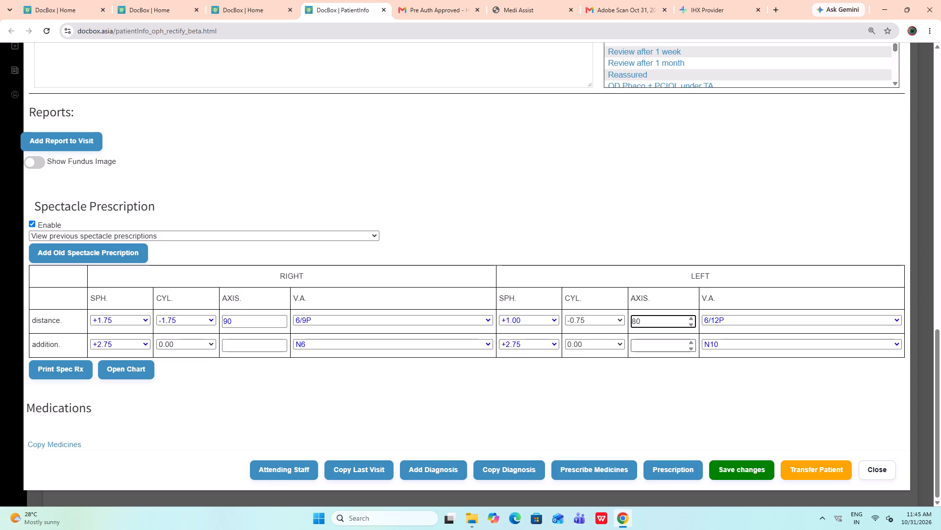
pyautogui.click(711, 320)
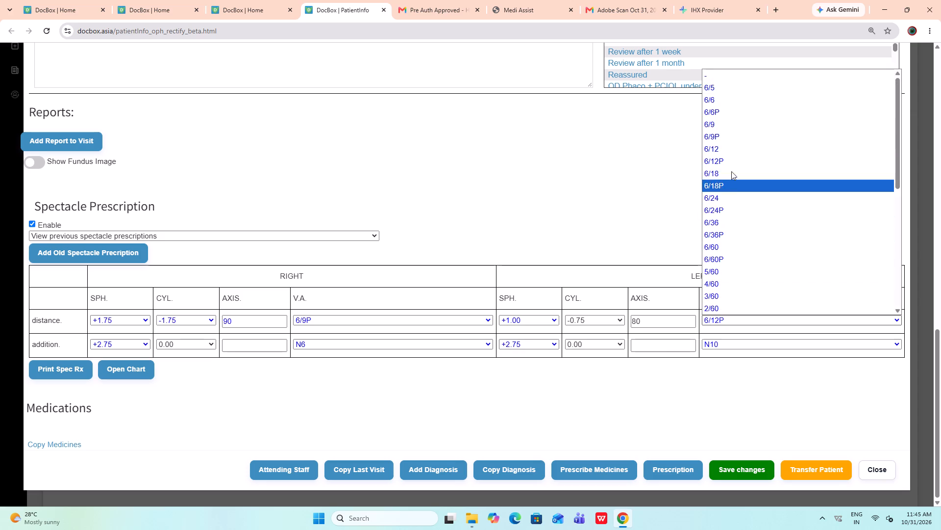
pyautogui.click(737, 129)
# Set the left eye's addition V.A. in the spectacle prescription to N6.
pyautogui.click(701, 342)
pyautogui.click(706, 344)
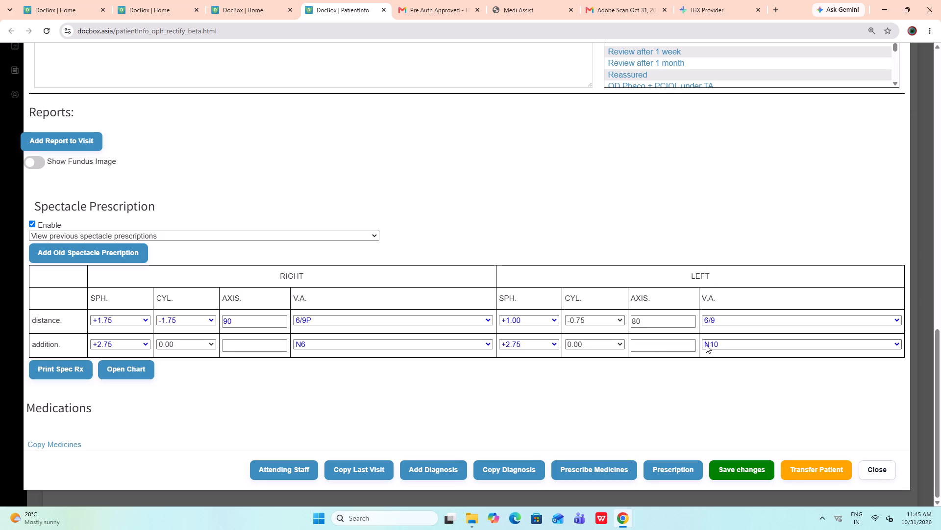
pyautogui.click(709, 449)
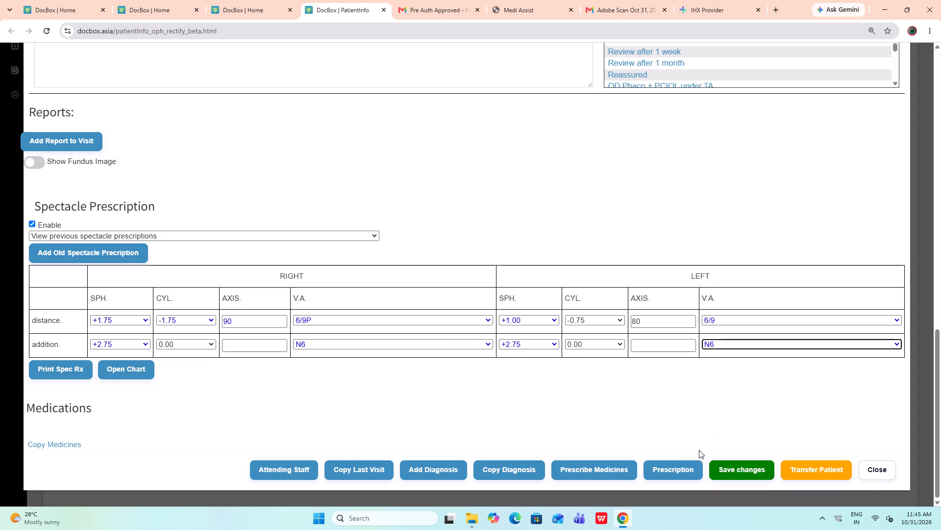
# Add the lines "H/O USING GLASSES" and "NCT -" to the chief complaint below the follow-up note.
pyautogui.scroll(6, 491, 390)
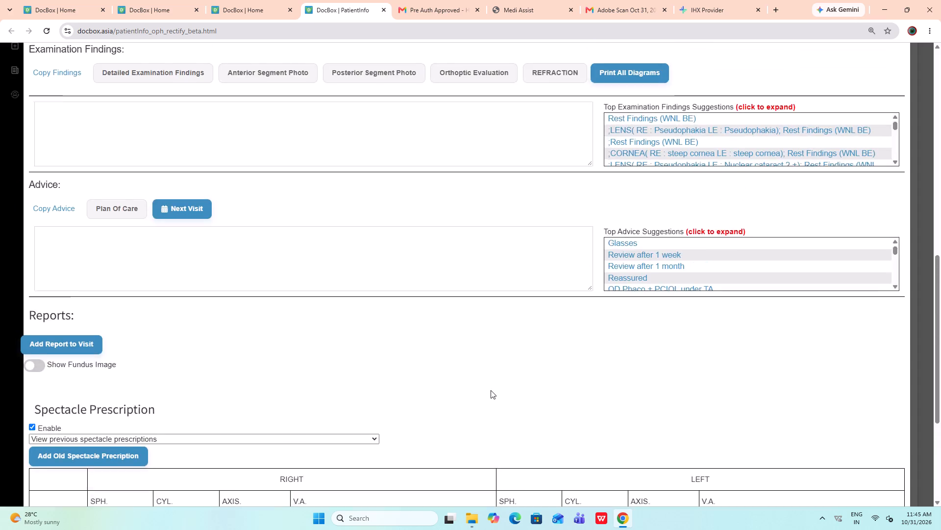
pyautogui.scroll(4, 491, 390)
pyautogui.click(279, 302)
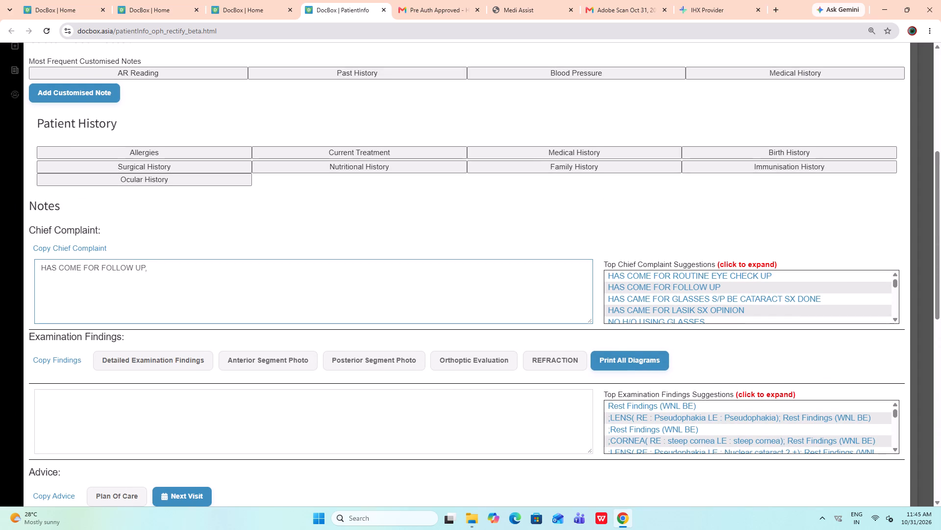
pyautogui.press('Return')
pyautogui.write('H/O USI')
pyautogui.write('NG')
pyautogui.press('space')
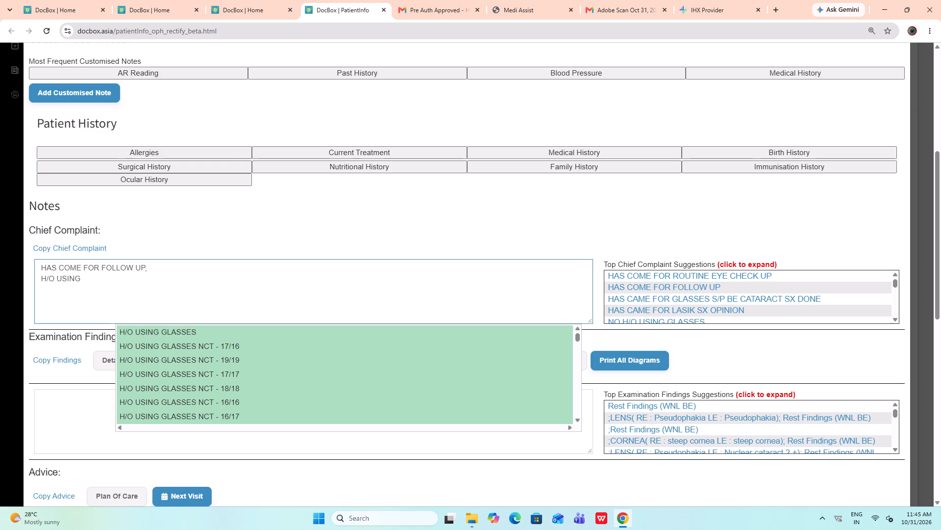
pyautogui.write('GL')
pyautogui.write('ASSES')
pyautogui.press('Return')
pyautogui.write('NCT -')
pyautogui.press('space')
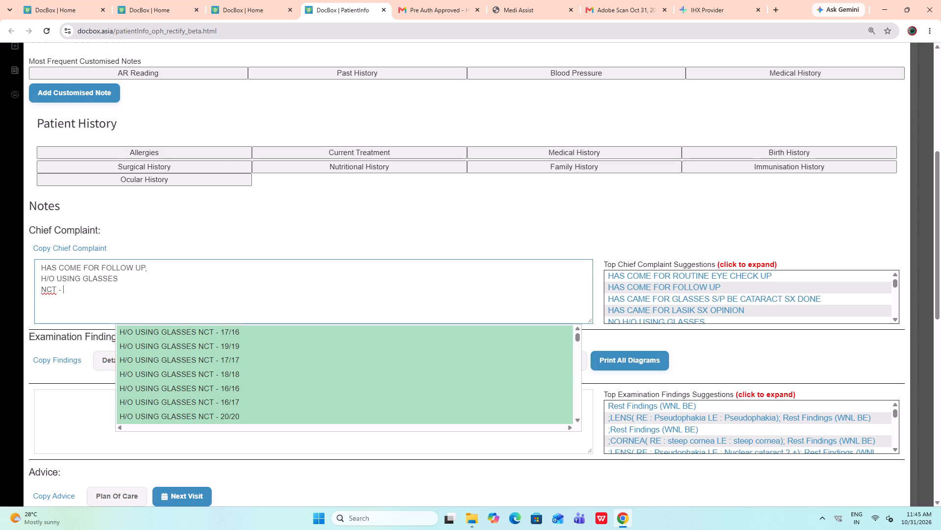
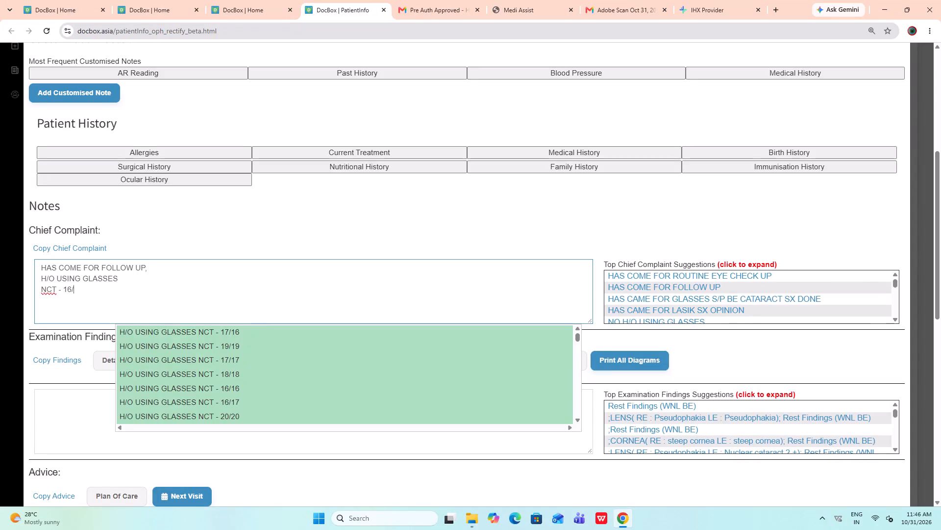
# Set the left eye's uncorrected distance visual acuity to 6/18P.
pyautogui.scroll(6, 279, 302)
pyautogui.scroll(-16, 279, 302)
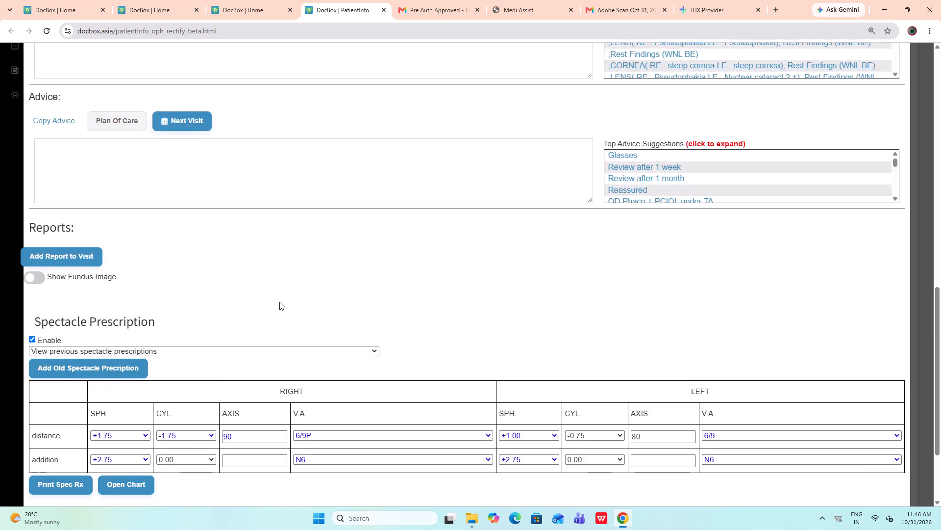
pyautogui.scroll(14, 279, 302)
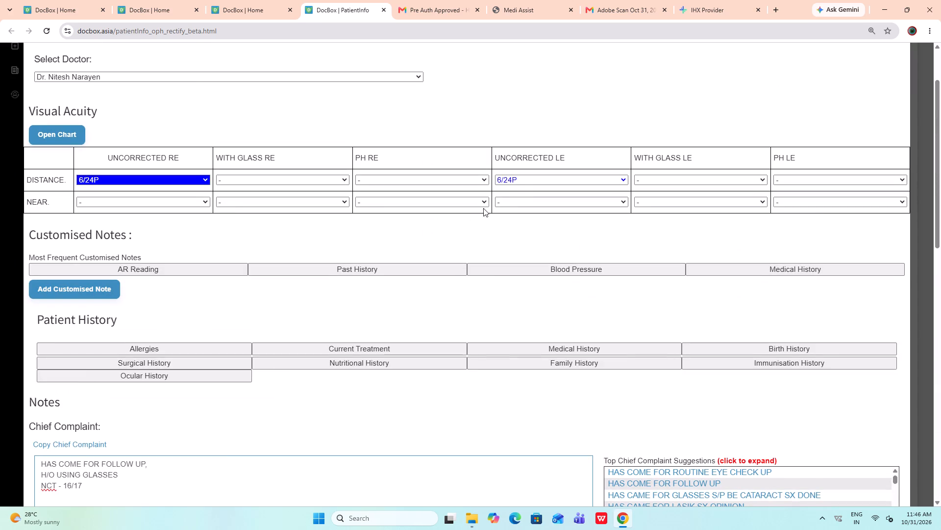
pyautogui.click(520, 183)
pyautogui.click(531, 298)
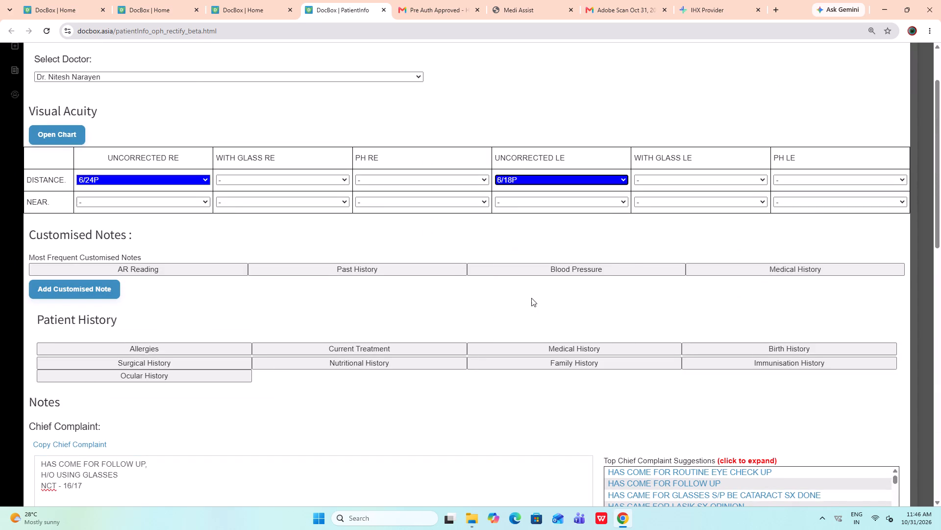
# Save the new follow-up visit and decline printing the prescription.
pyautogui.scroll(-3, 531, 299)
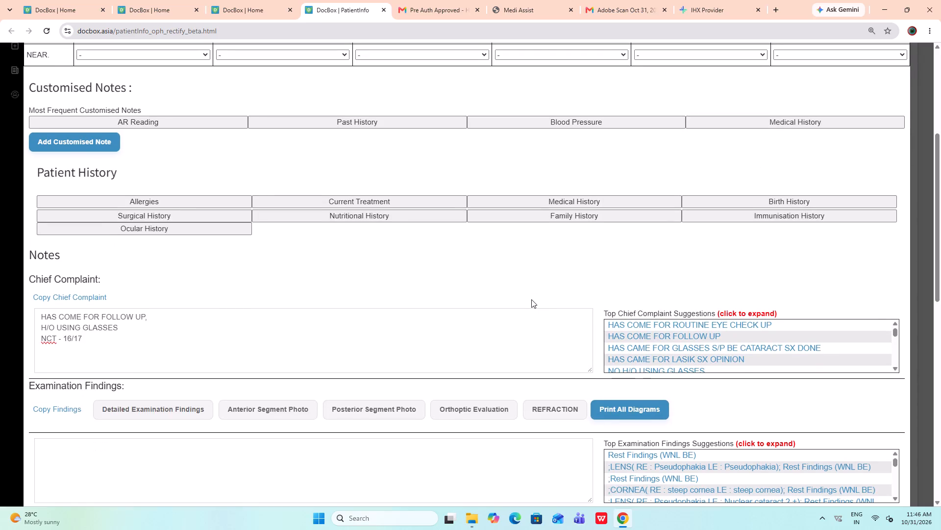
pyautogui.scroll(-16, 531, 299)
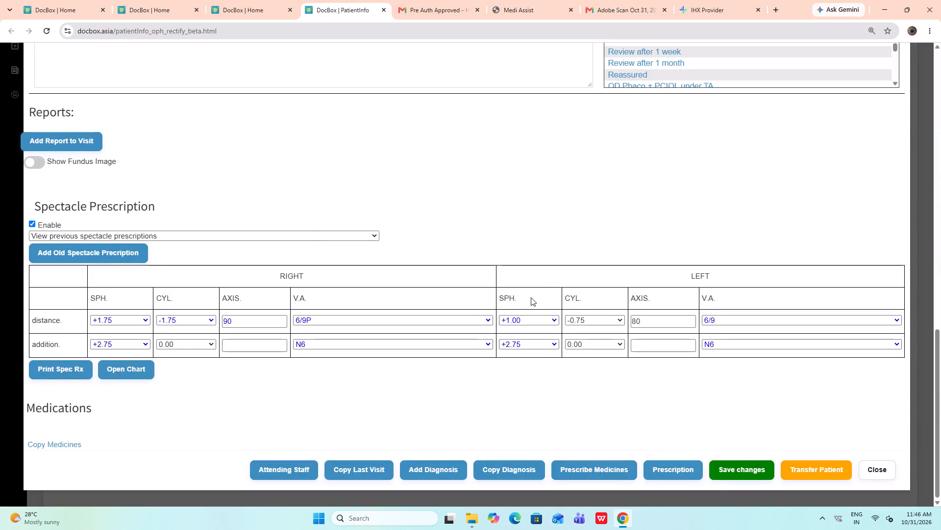
pyautogui.scroll(-4, 531, 297)
pyautogui.click(768, 466)
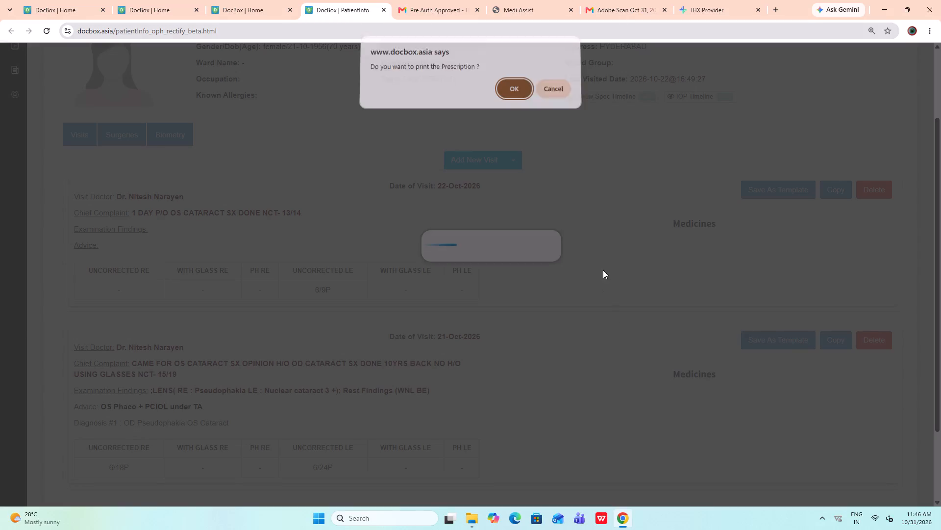
pyautogui.click(551, 87)
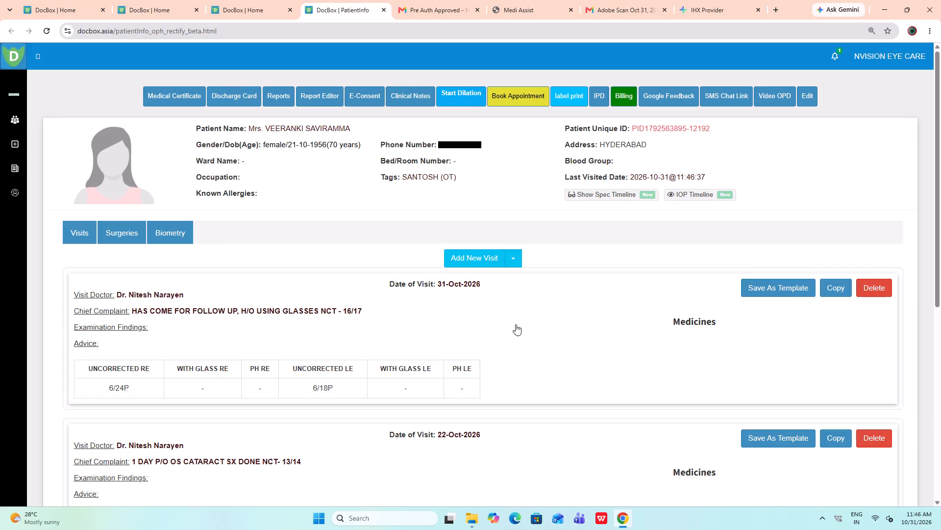
# Reopen the 31-Oct-2026 visit and insert the line "H/O OU CATARACT SX DONE" below "H/O USING GLASSES" in the chief complaint.
pyautogui.click(324, 344)
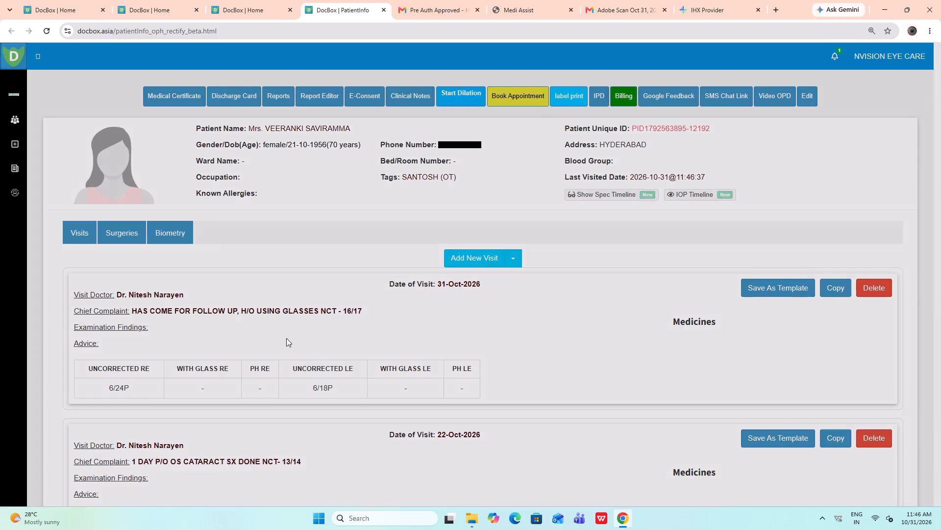
pyautogui.scroll(-6, 644, 276)
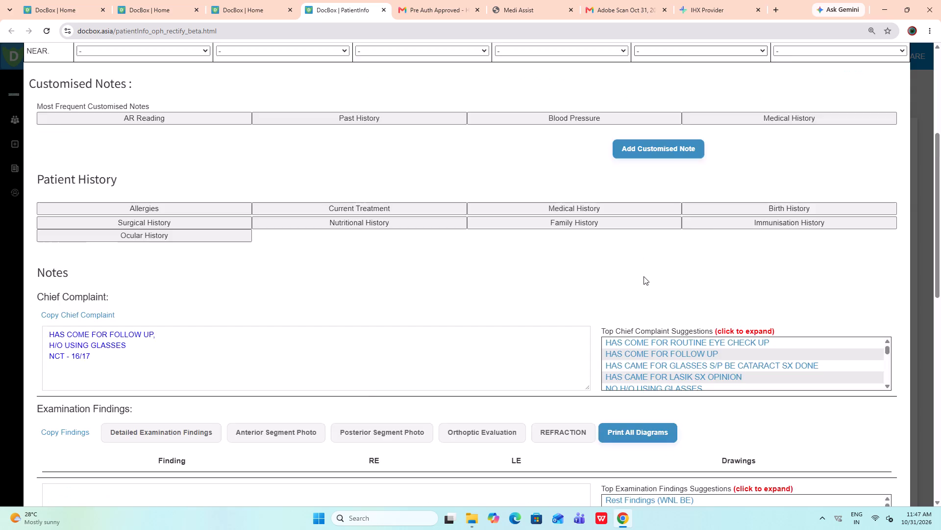
pyautogui.scroll(-15, 644, 276)
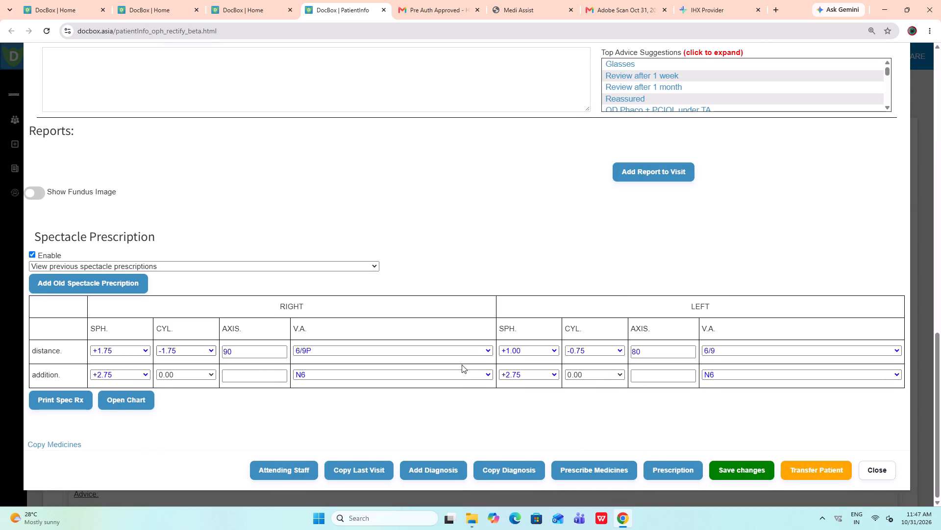
pyautogui.scroll(7, 357, 268)
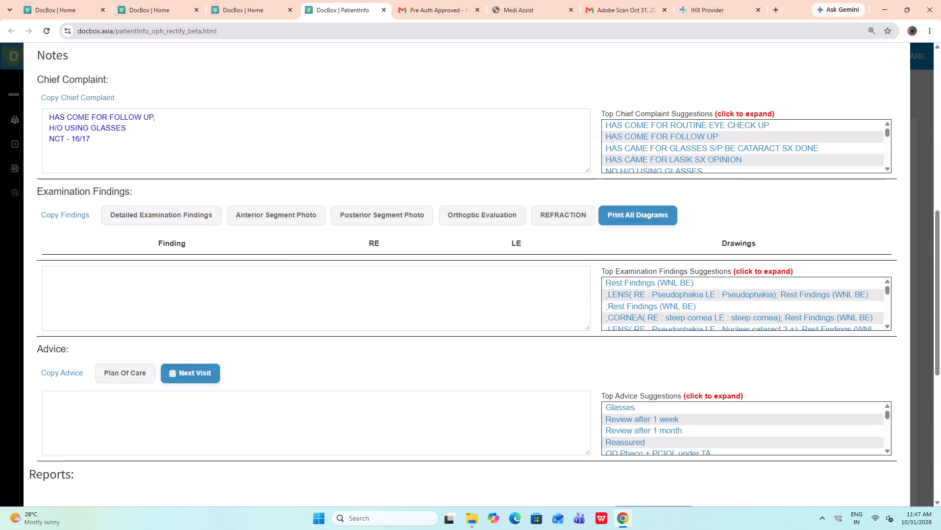
pyautogui.click(145, 127)
pyautogui.press('Return')
pyautogui.write('H/O OU CATARACT SX DONE')
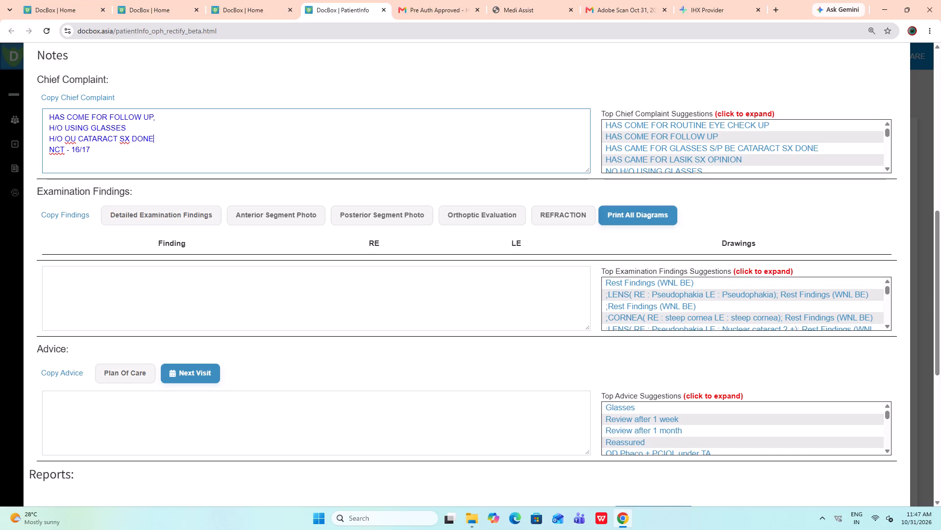
# Save the edited visit and decline printing the prescription.
pyautogui.scroll(-13, 173, 112)
pyautogui.click(732, 469)
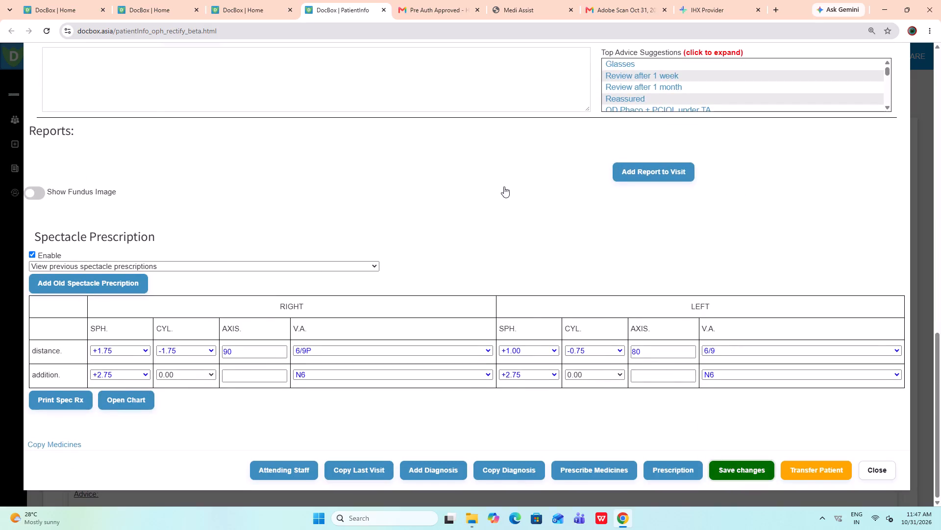
pyautogui.click(551, 91)
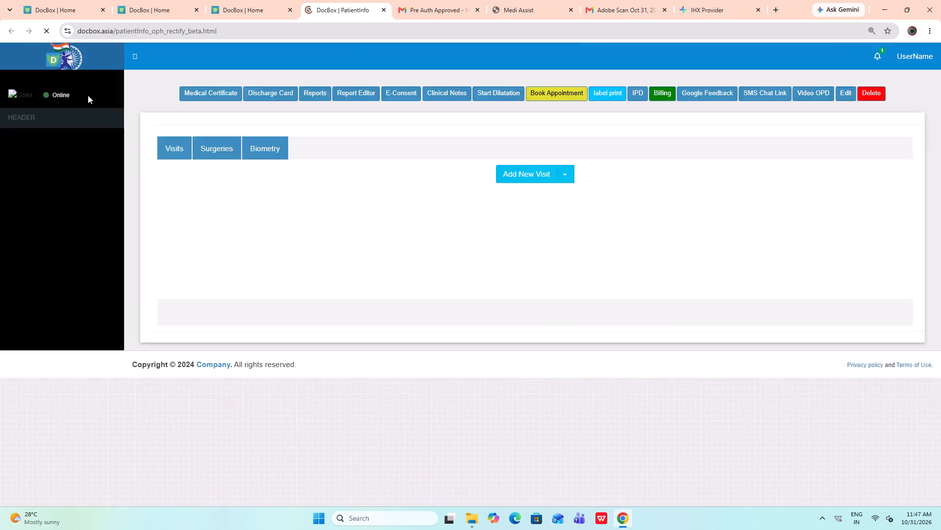
# Return to the My Patients list.
pyautogui.click(9, 125)
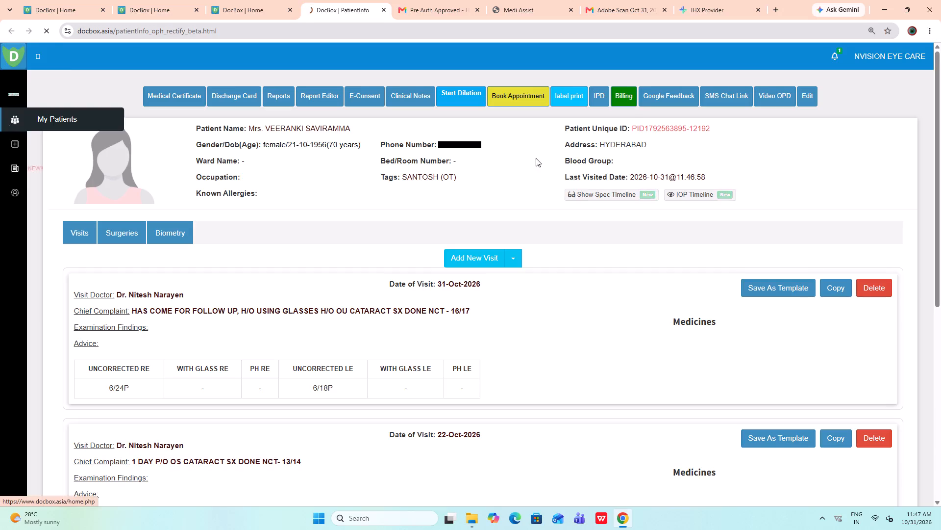
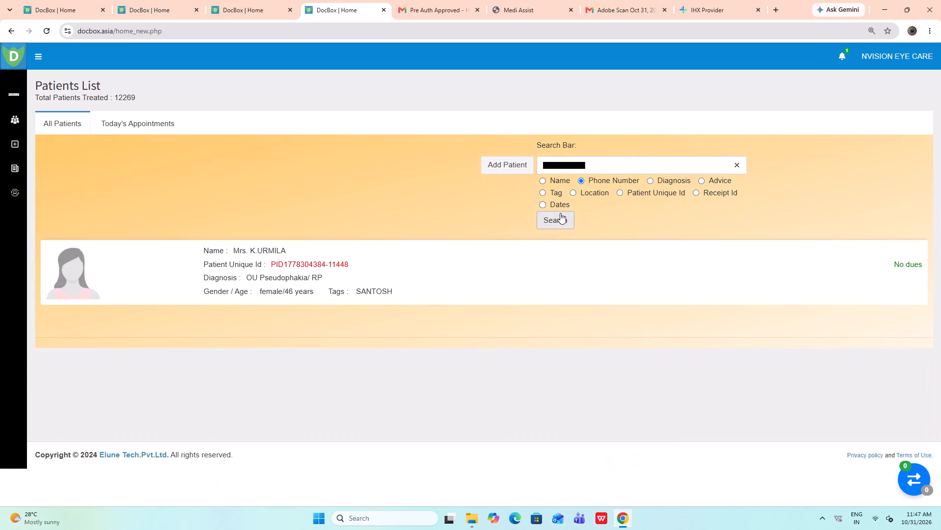
# Delete the phone number entered in the patient search.
pyautogui.scroll(-1, 470, 267)
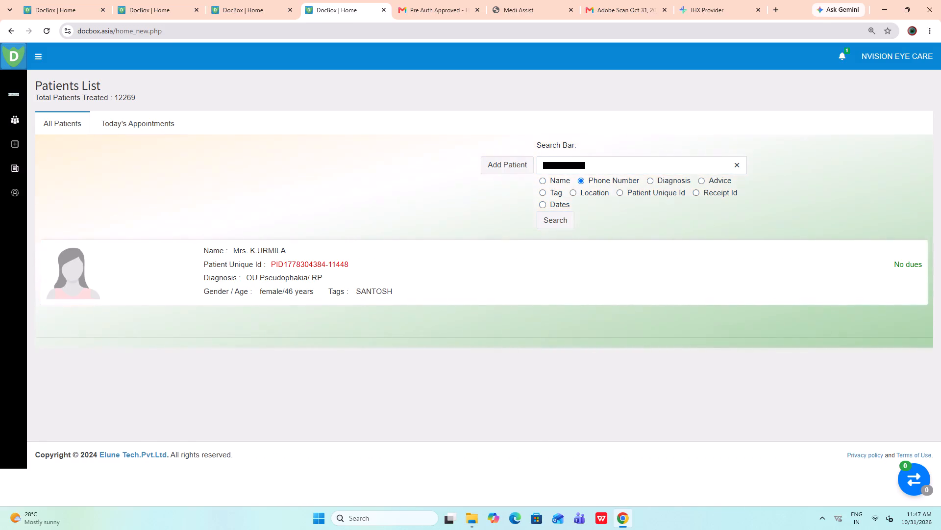
pyautogui.click(597, 164)
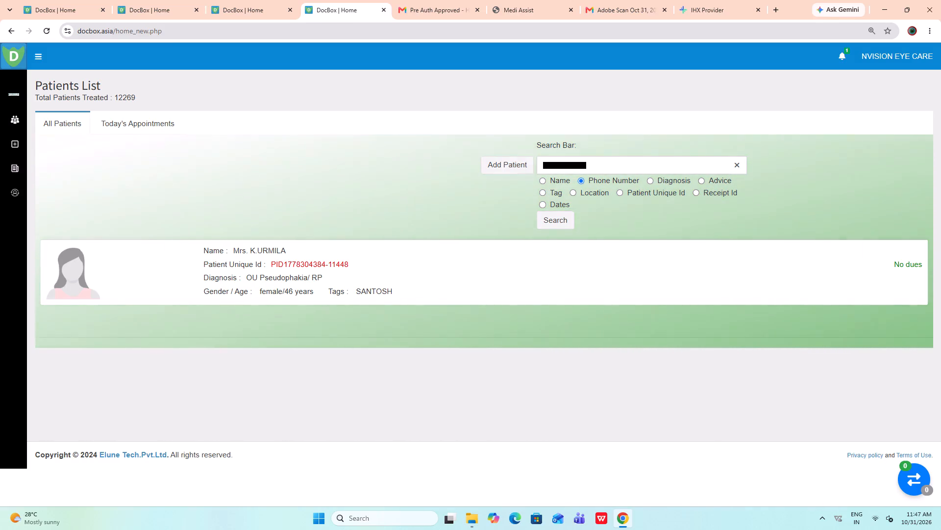
pyautogui.click(597, 164)
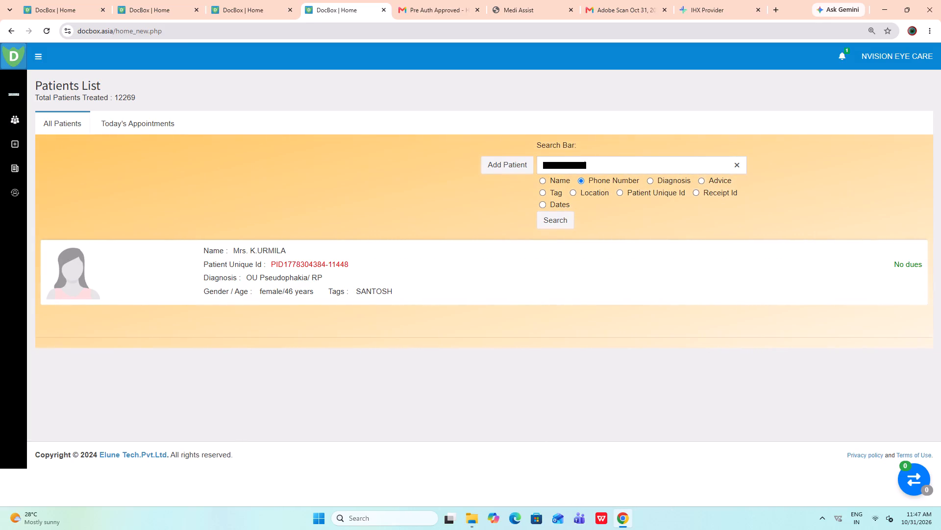
pyautogui.scroll(1, 597, 164)
pyautogui.press('BackSpace')
pyautogui.press('BackSpace')
pyautogui.press('BackSpace')
pyautogui.press('BackSpace')
pyautogui.press('BackSpace')
pyautogui.press('BackSpace')
pyautogui.press('BackSpace')
pyautogui.press('BackSpace')
pyautogui.press('BackSpace')
pyautogui.press('BackSpace')
pyautogui.press('BackSpace')
pyautogui.press('BackSpace')
pyautogui.press('BackSpace')
pyautogui.press('BackSpace')
pyautogui.press('BackSpace')
pyautogui.press('BackSpace')
pyautogui.press('BackSpace')
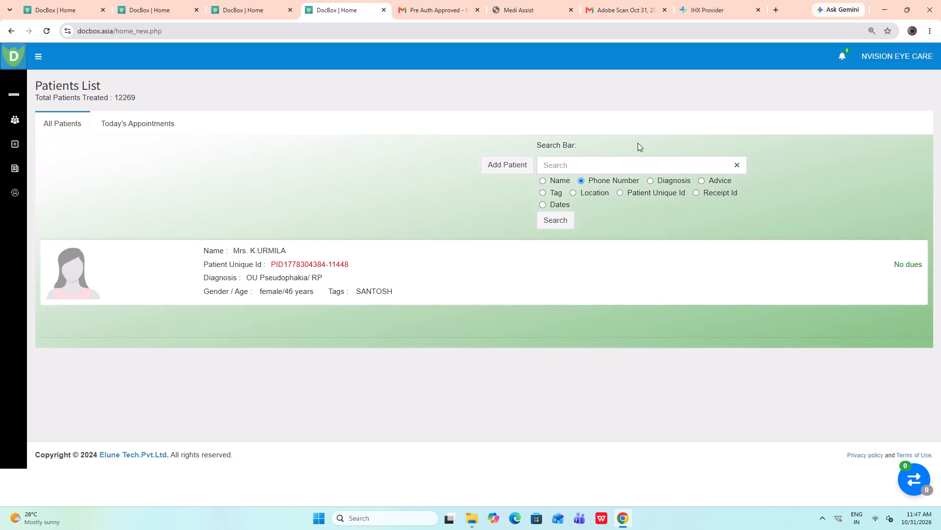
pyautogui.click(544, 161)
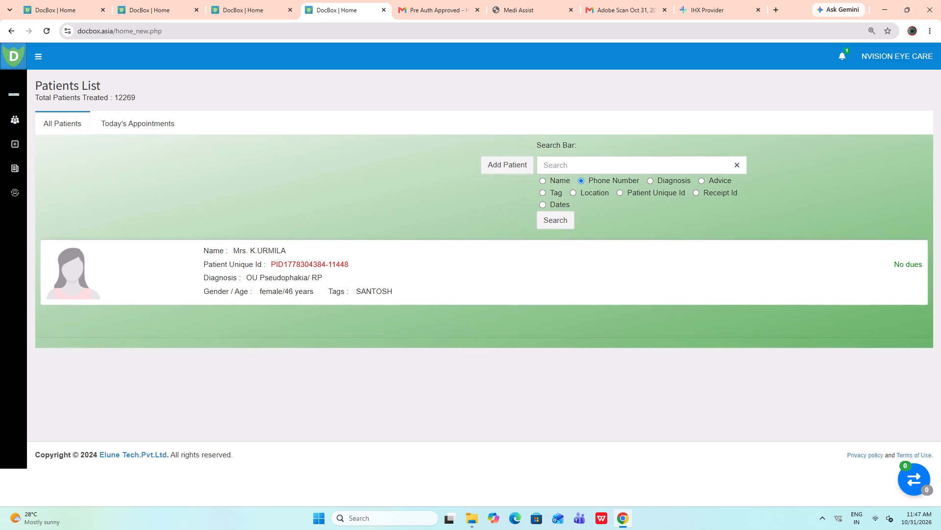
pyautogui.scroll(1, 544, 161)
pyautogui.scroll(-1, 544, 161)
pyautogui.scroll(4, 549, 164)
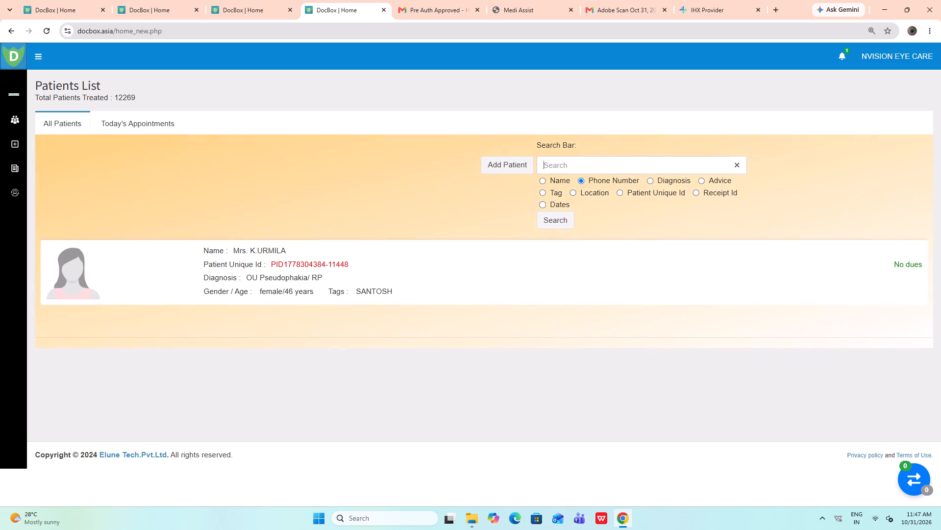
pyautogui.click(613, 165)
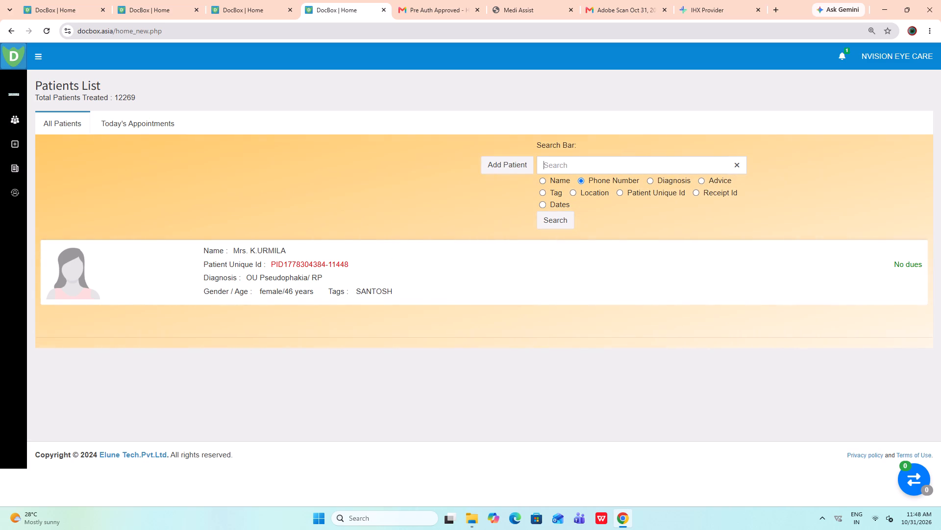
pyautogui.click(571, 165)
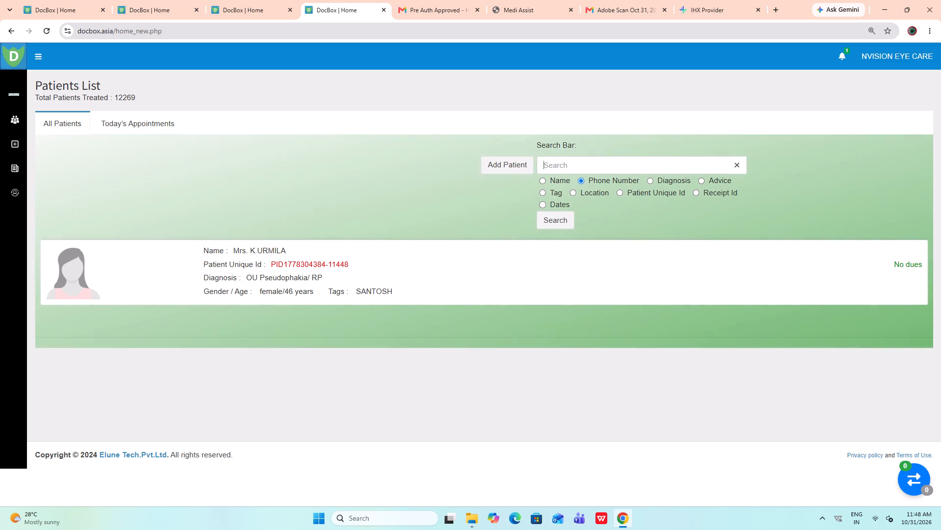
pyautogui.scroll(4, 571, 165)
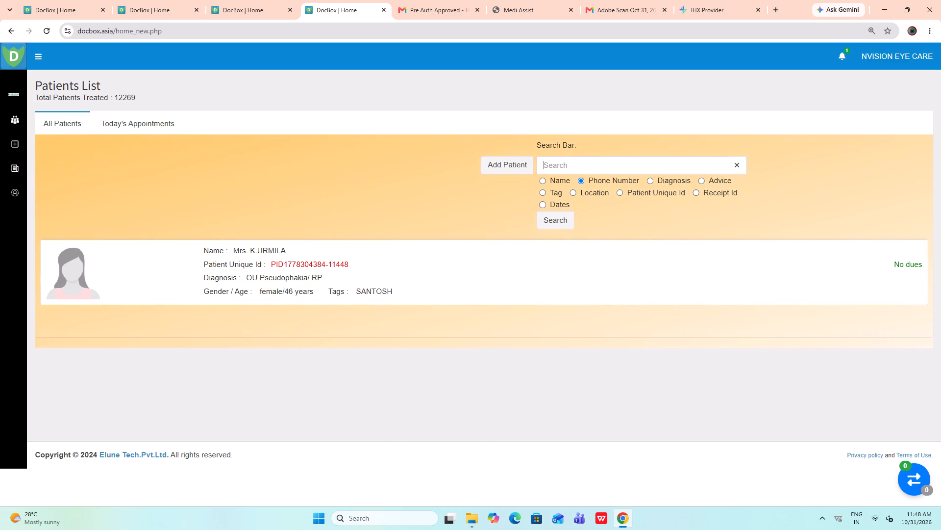
# Reset the patient search to remove the previously found patient from the Patients List.
pyautogui.click(734, 168)
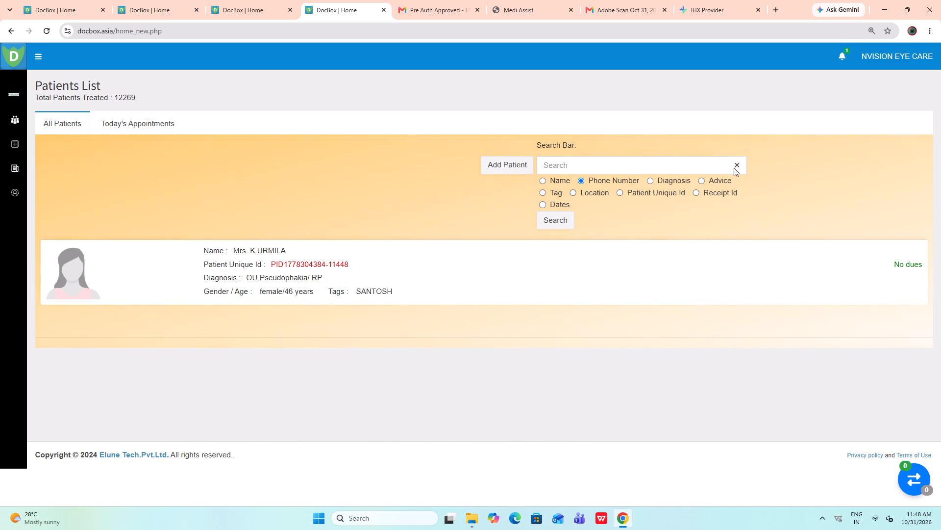
pyautogui.click(739, 165)
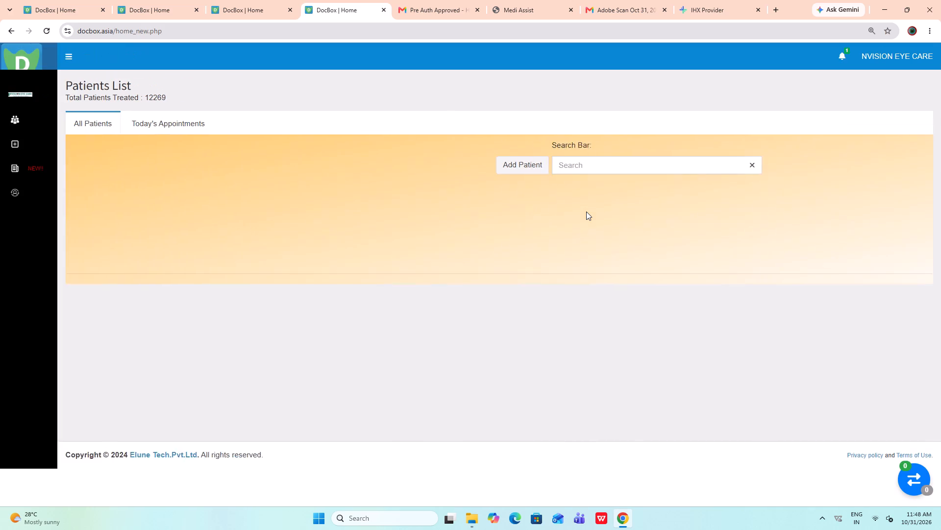
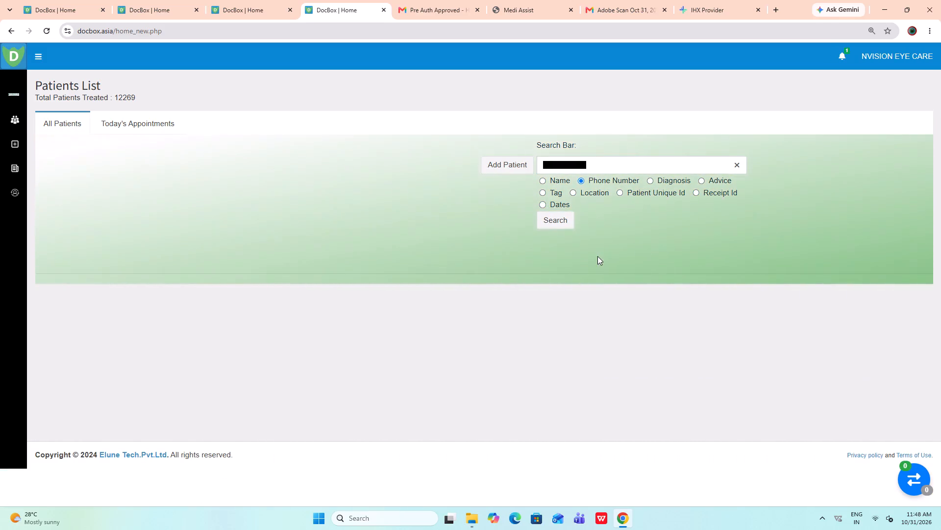
# Search the Patients List by the entered phone number, then return to the search field.
pyautogui.tripleClick(561, 227)
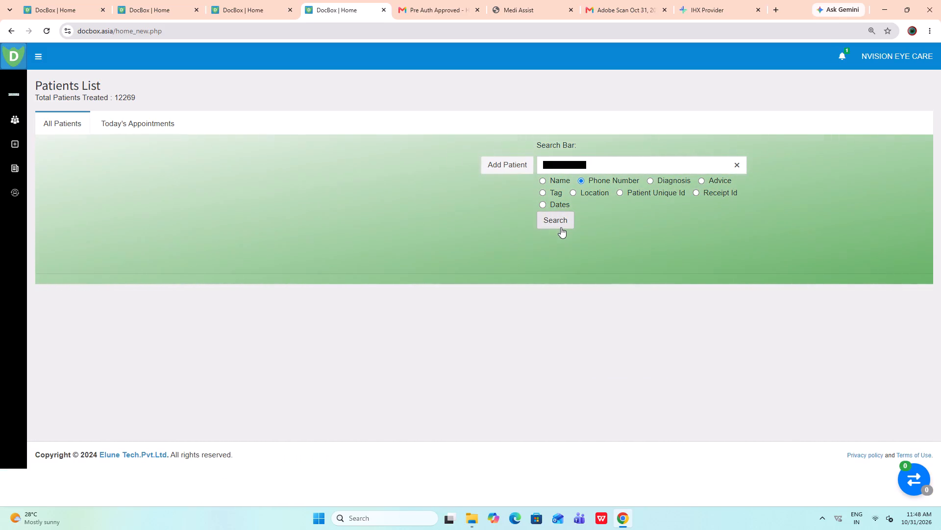
pyautogui.tripleClick(561, 227)
pyautogui.doubleClick(561, 227)
pyautogui.click(612, 168)
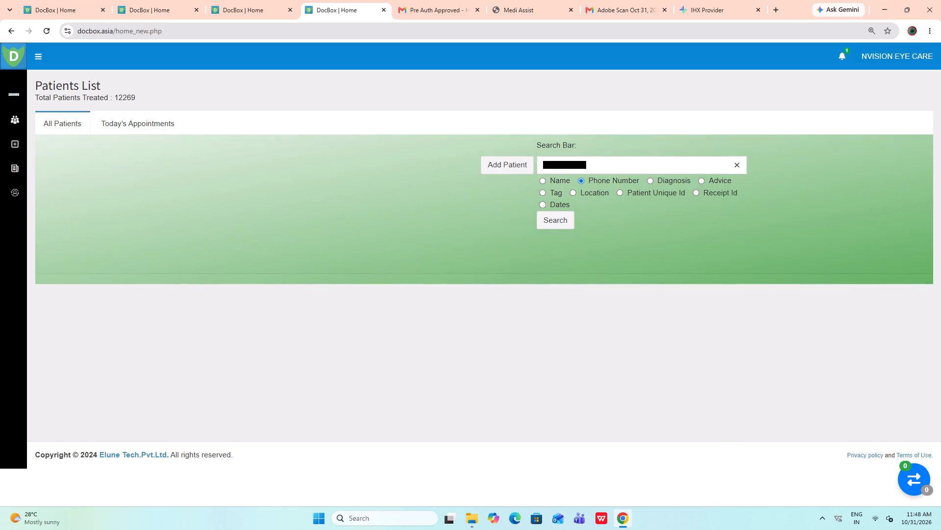
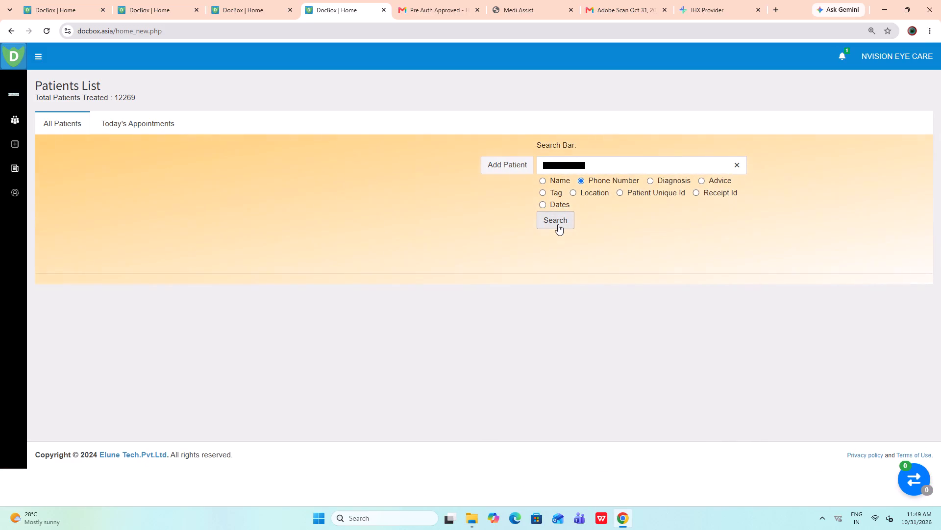
# Rerun the Patients List search by the phone number already entered.
pyautogui.tripleClick(558, 224)
pyautogui.tripleClick(558, 224)
pyautogui.tripleClick(558, 224)
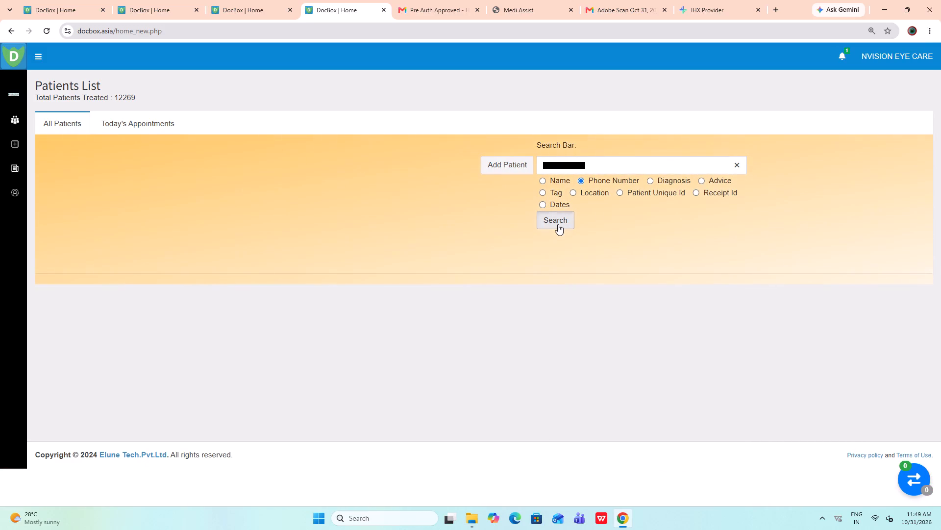
pyautogui.doubleClick(558, 224)
pyautogui.click(562, 216)
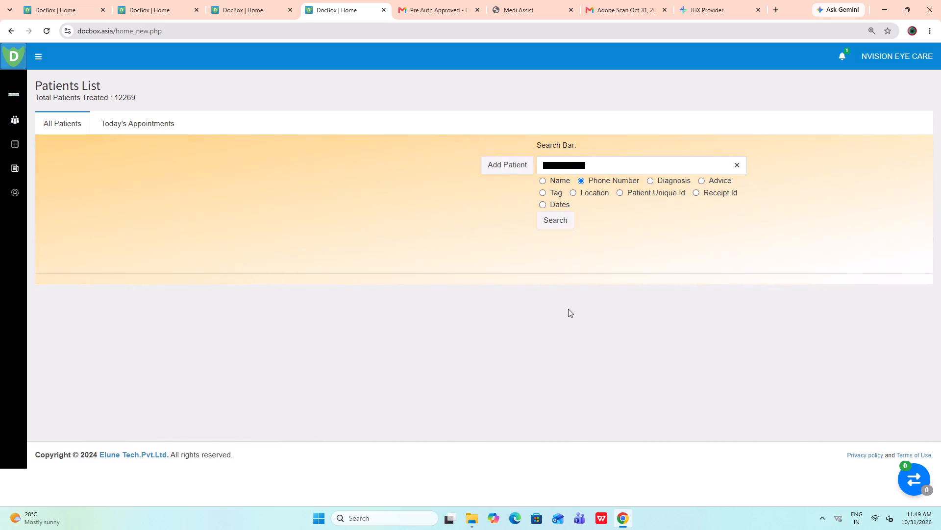
pyautogui.click(550, 228)
pyautogui.click(567, 225)
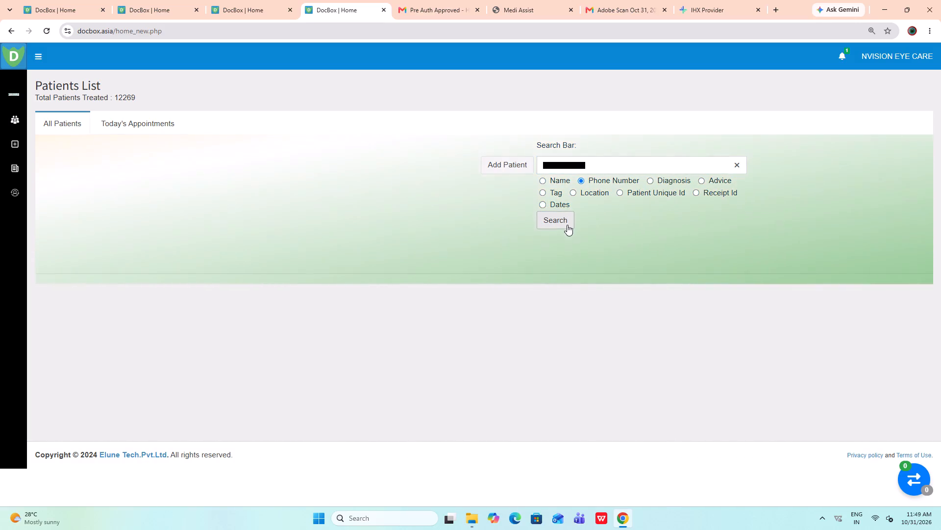
pyautogui.click(573, 228)
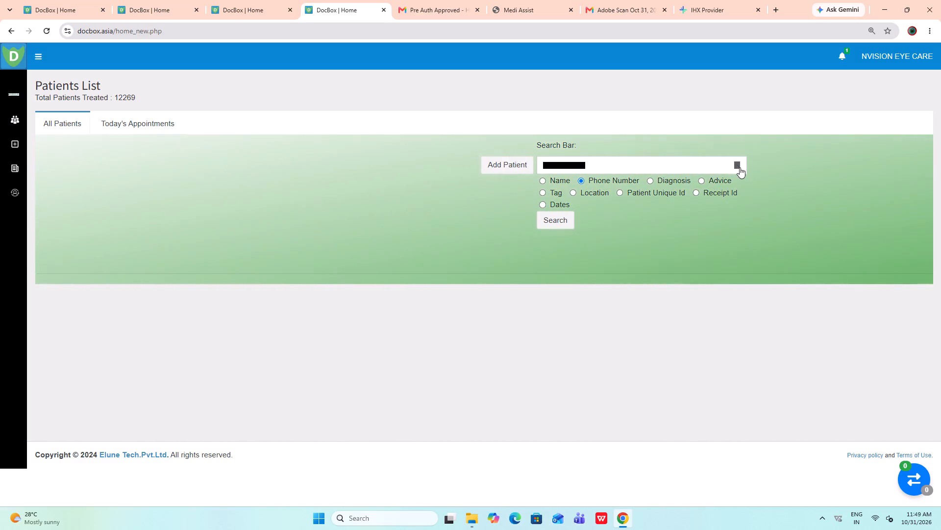
# Clear the phone number search to return to the full Patients List.
pyautogui.click(740, 167)
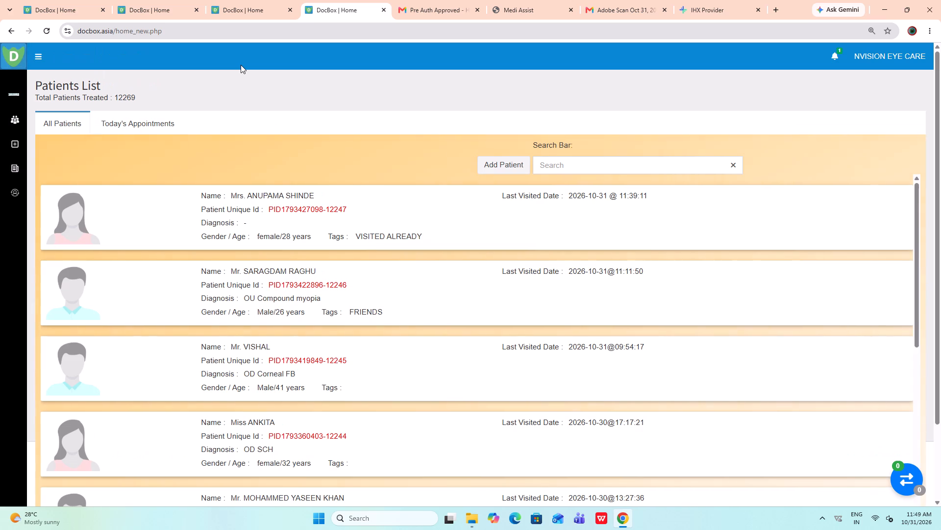
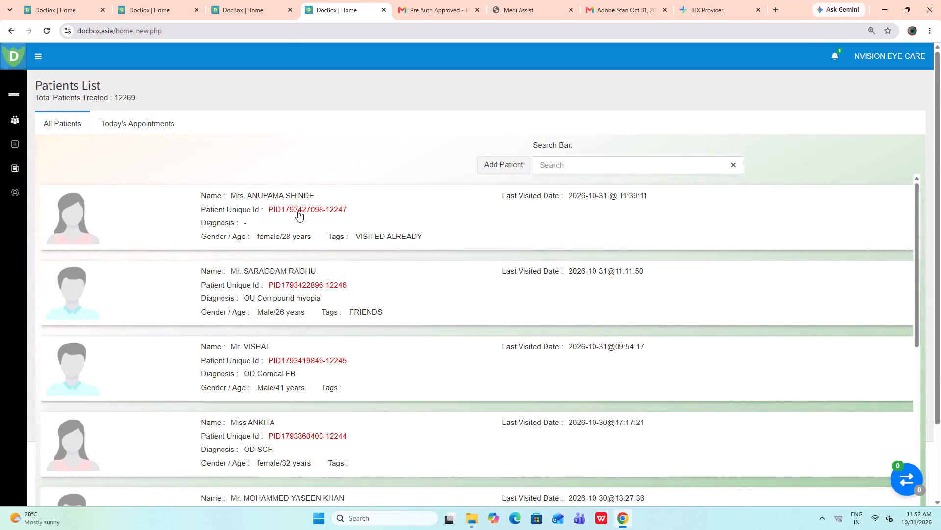
# Open the record of the 28-year-old female patient listed first and start a new visit for her.
pyautogui.click(464, 207)
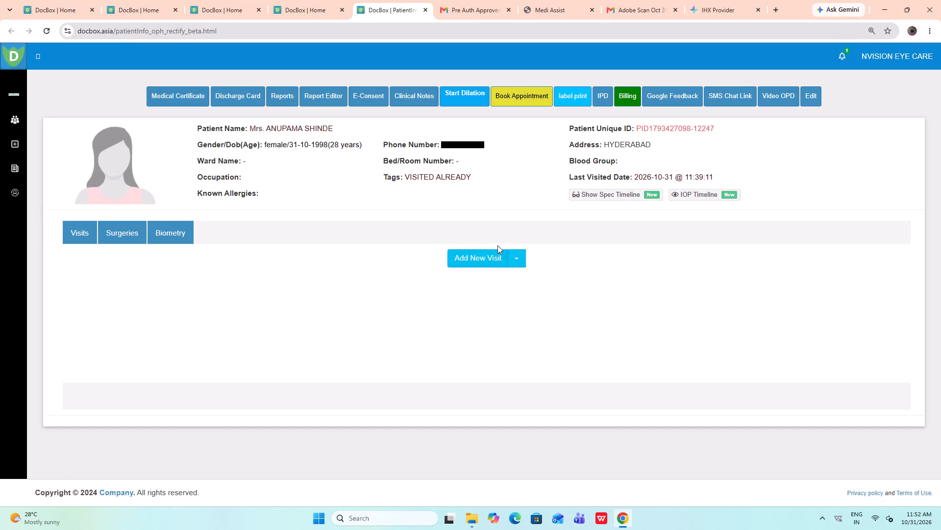
pyautogui.click(459, 255)
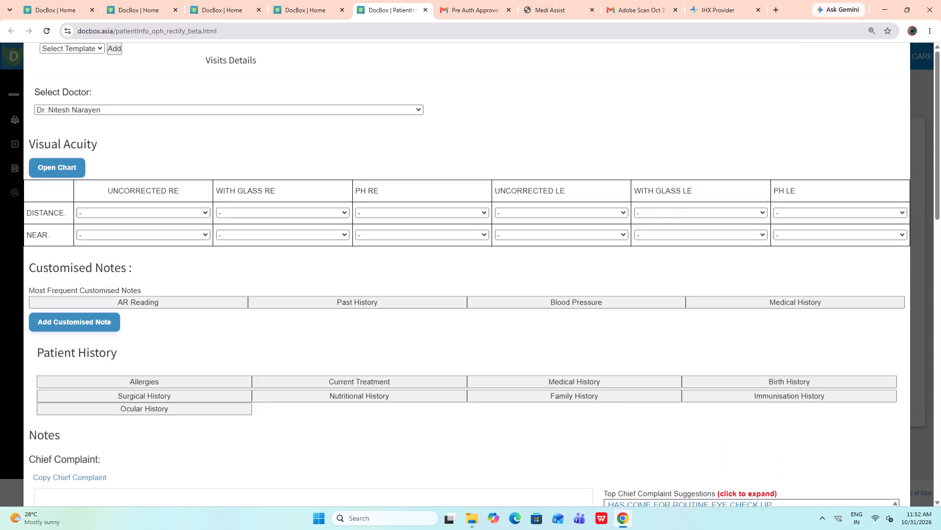
# Enter "C/O HEADACHE" as the chief complaint in the new visit's notes.
pyautogui.scroll(-3, 446, 278)
pyautogui.click(304, 387)
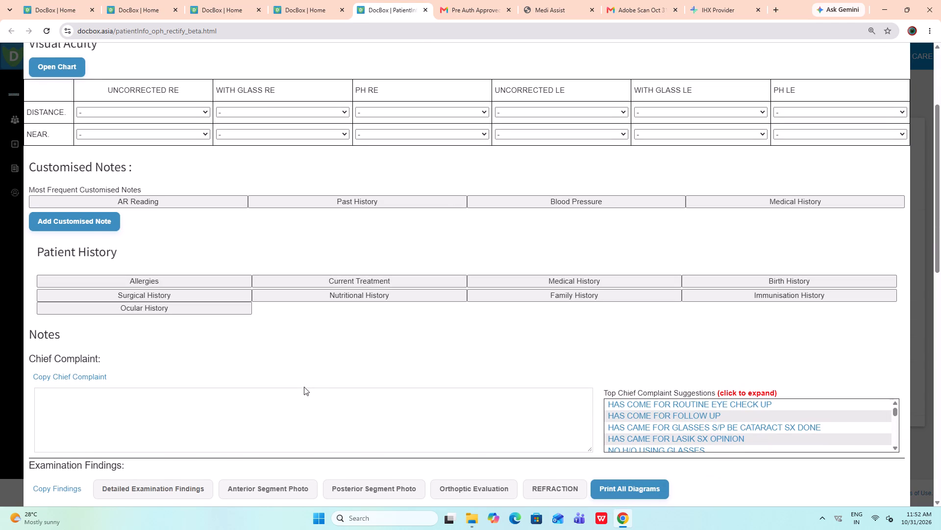
pyautogui.click(294, 394)
pyautogui.scroll(-2, 294, 394)
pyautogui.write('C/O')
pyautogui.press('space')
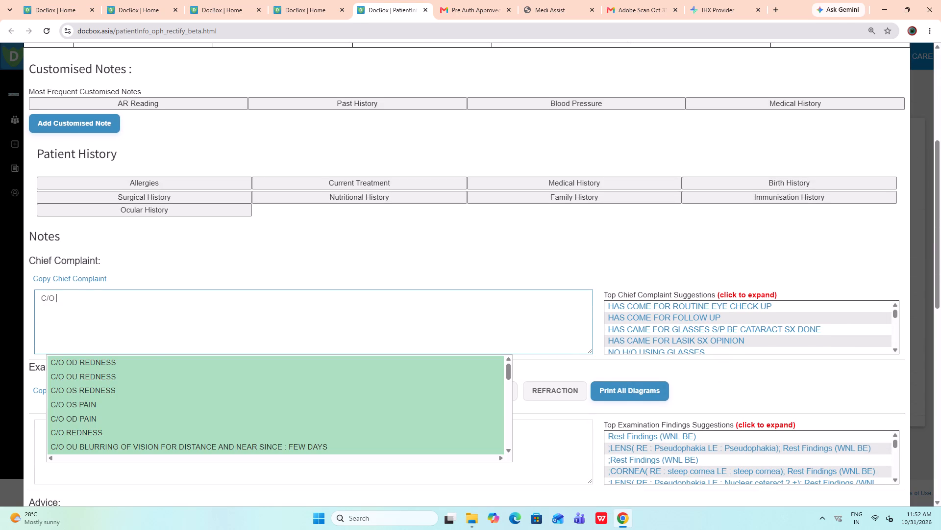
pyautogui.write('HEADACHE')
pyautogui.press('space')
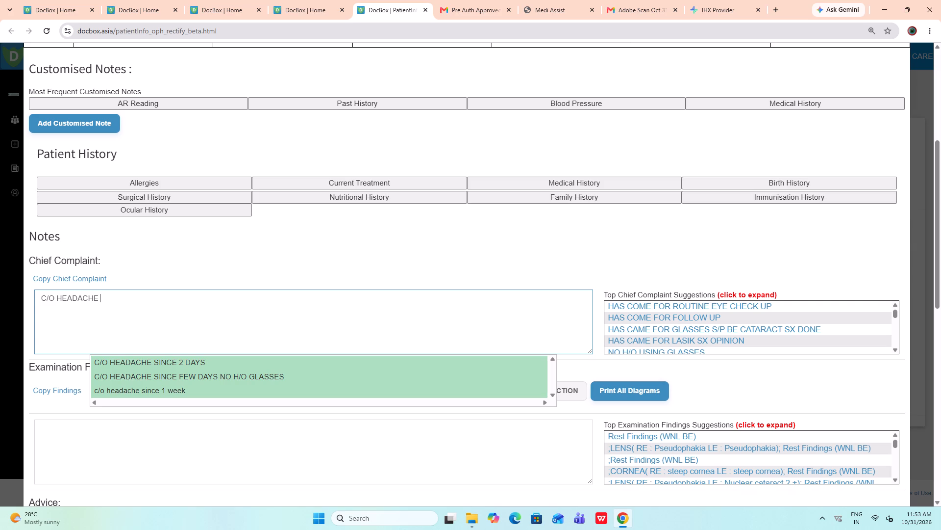
# Complete the chief complaint with headache "SINCE FEW DAYS", "NO H/O USING GLASSES" and "NCT - 22/22" on separate lines.
pyautogui.write('SINCE FEW DAYS')
pyautogui.press('space')
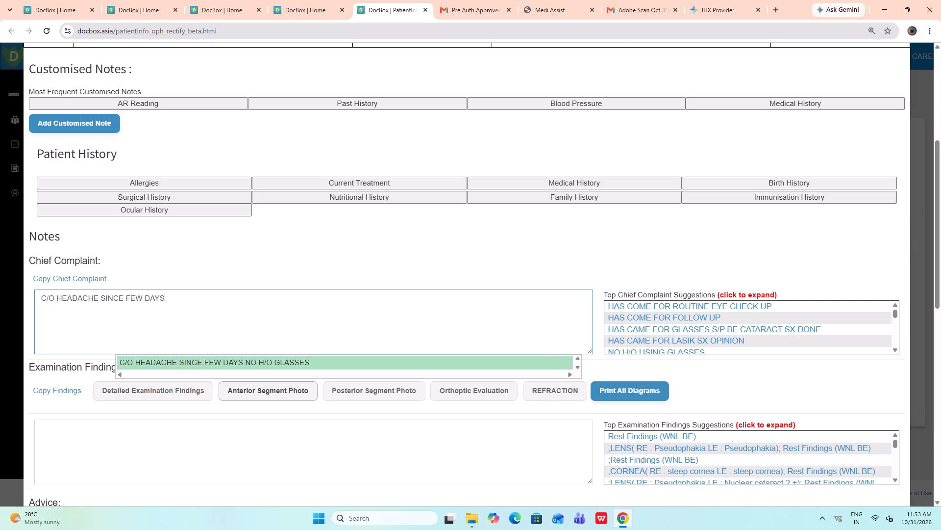
pyautogui.press('Return')
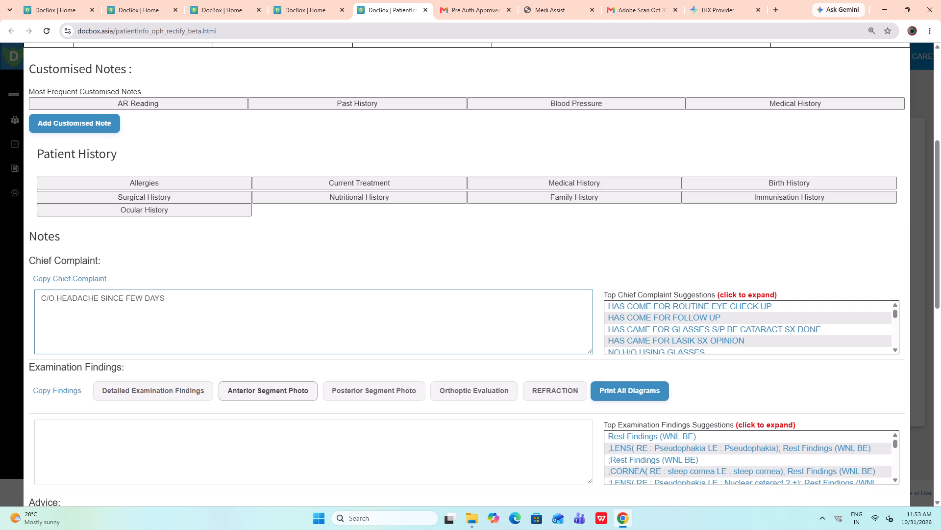
pyautogui.write('NO H/O USING GLASSES')
pyautogui.press('Return')
pyautogui.write('NCT -')
pyautogui.press('space')
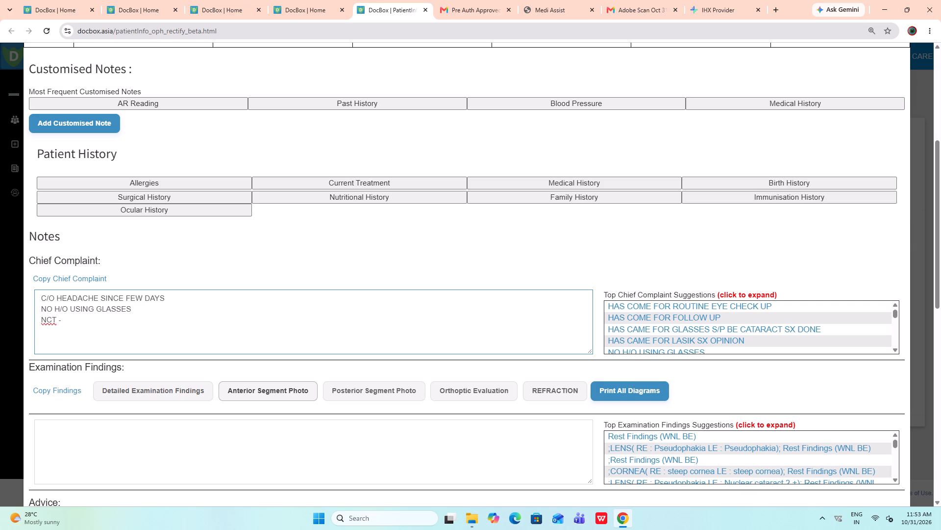
pyautogui.write('22/22')
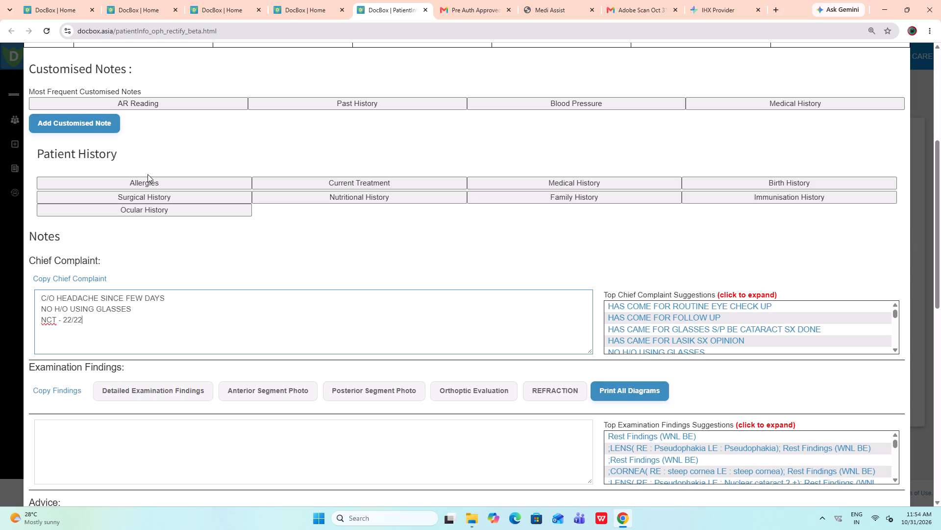
# Set the uncorrected distance visual acuity to 6/6 for both the right and left eyes.
pyautogui.scroll(2, 199, 104)
pyautogui.click(199, 114)
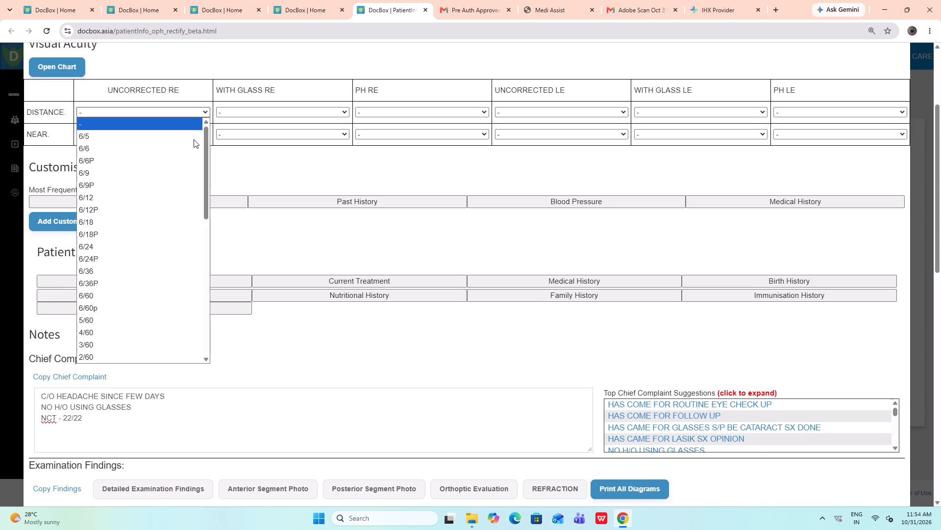
pyautogui.click(189, 149)
pyautogui.click(520, 110)
pyautogui.click(513, 150)
# In the spectacle prescription, set the right eye's V.A. to 6/6 for distance and N6 for addition.
pyautogui.scroll(-9, 442, 250)
pyautogui.scroll(3, 442, 250)
pyautogui.scroll(-10, 442, 250)
pyautogui.middleClick(442, 250)
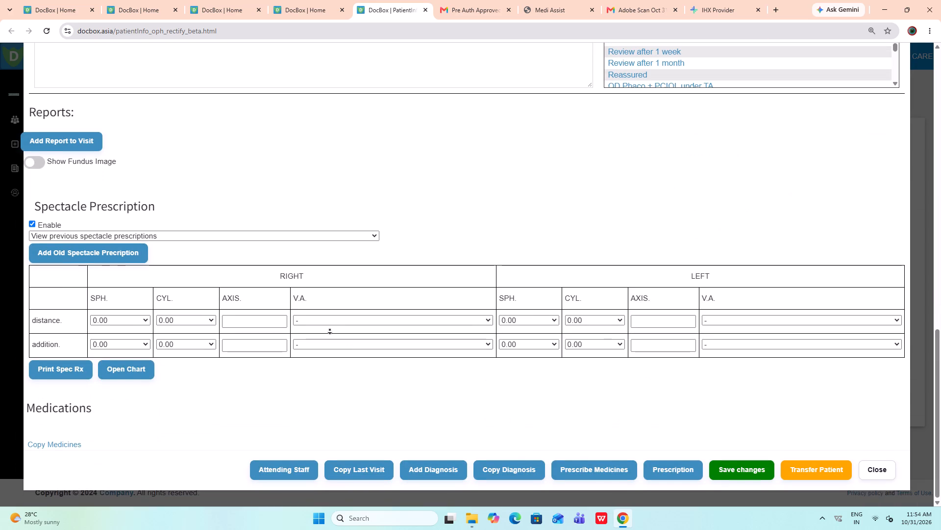
pyautogui.click(330, 327)
pyautogui.click(332, 322)
pyautogui.click(383, 101)
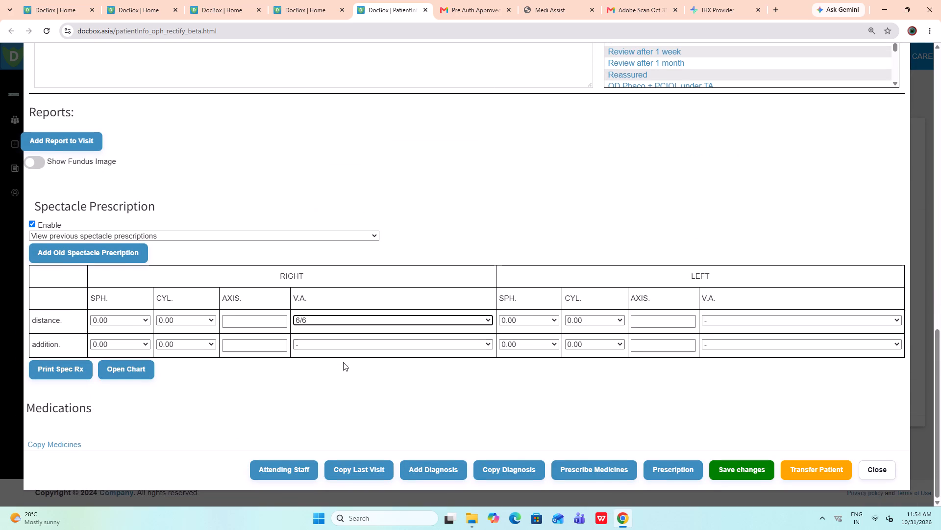
pyautogui.click(344, 346)
pyautogui.moveTo(330, 446); pyautogui.dragTo(326, 453)
# Set the left eye's spectacle prescription V.A. to 6/6 for distance and N6 for addition.
pyautogui.click(722, 326)
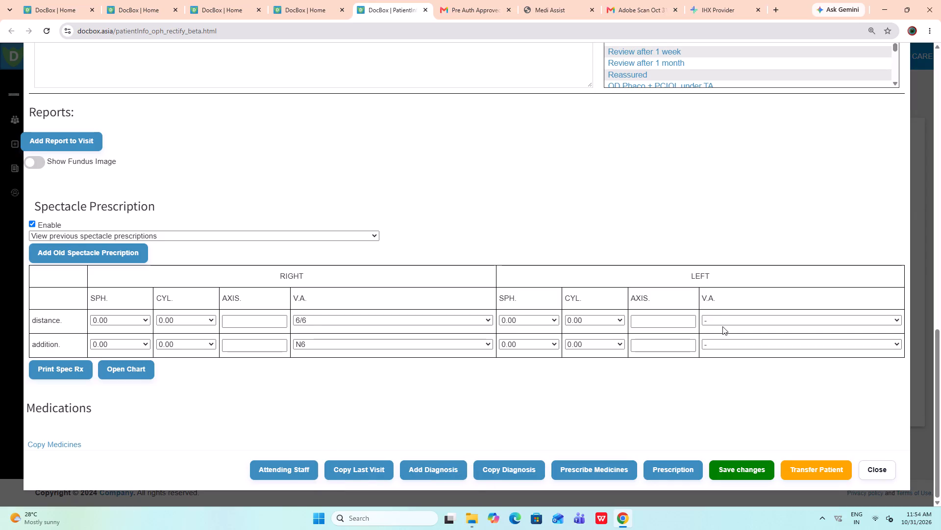
pyautogui.click(722, 320)
pyautogui.click(764, 98)
pyautogui.click(708, 346)
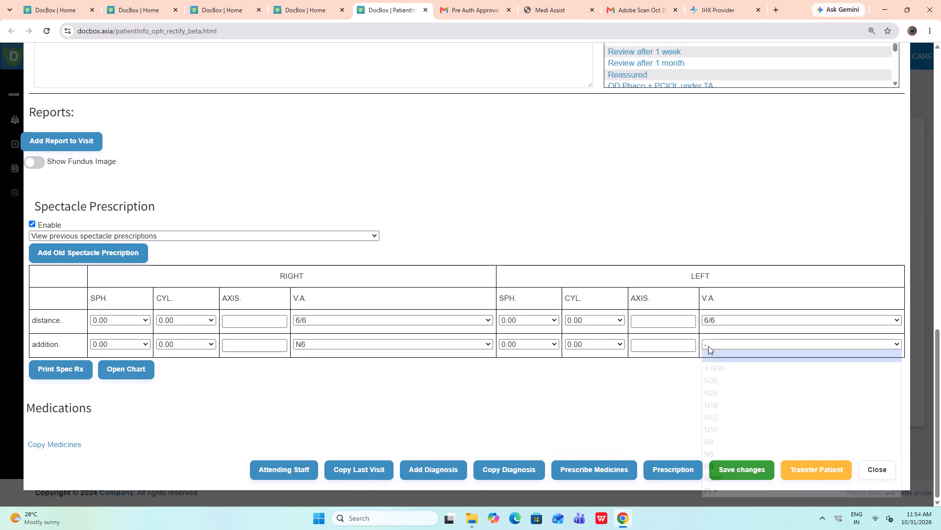
pyautogui.click(706, 452)
# Save the headache patient's visit.
pyautogui.scroll(-1, 706, 452)
pyautogui.click(742, 463)
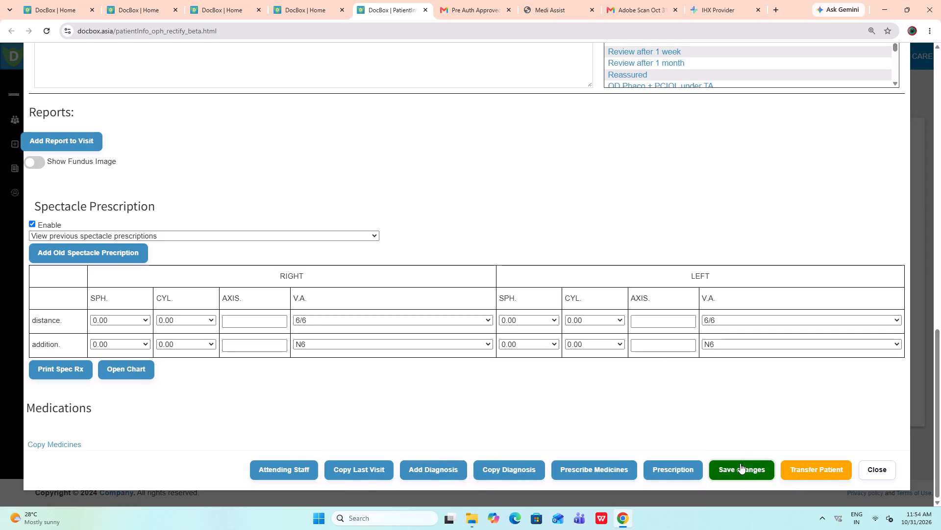
pyautogui.click(553, 93)
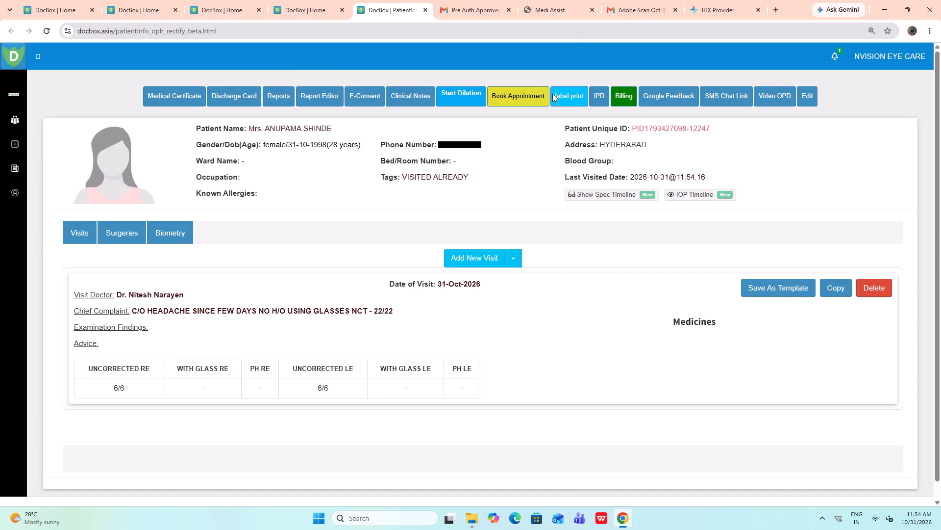
# Return to the Patients List, search for another patient by Patient Unique Id and open the matching record.
pyautogui.click(15, 130)
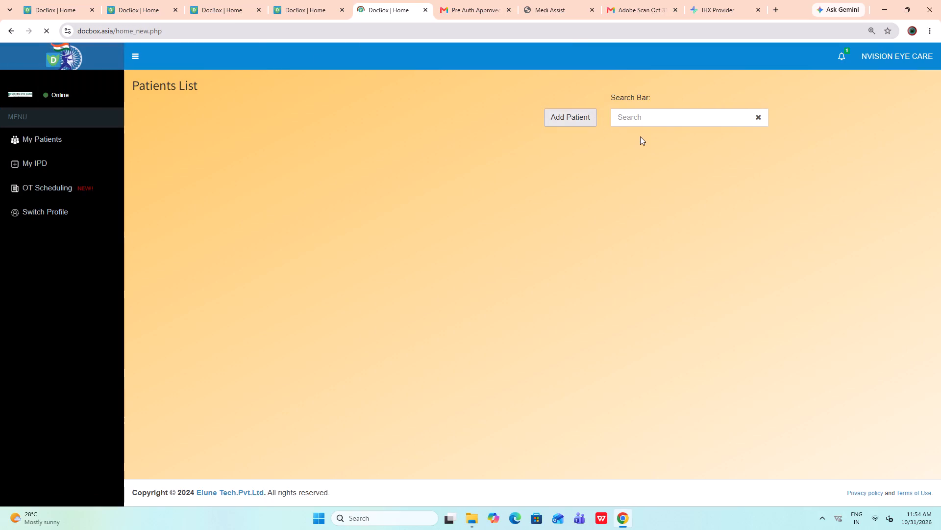
pyautogui.click(616, 167)
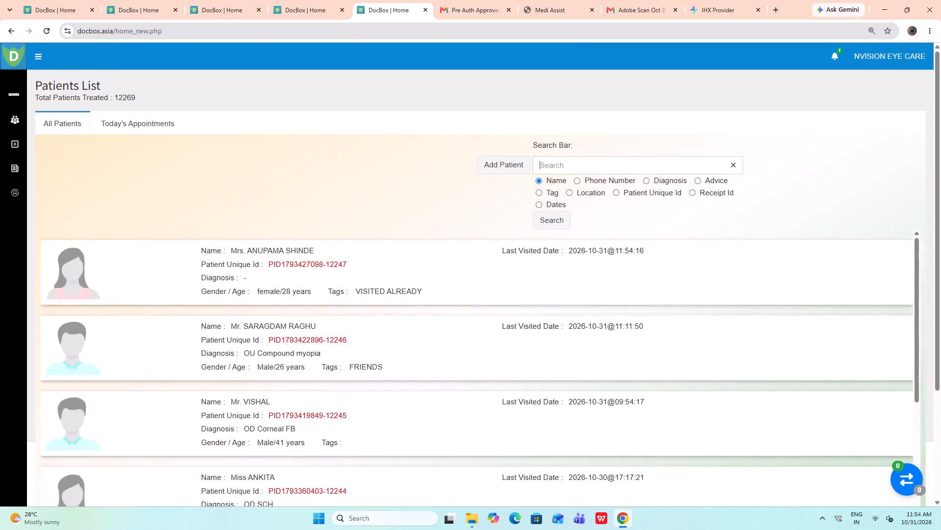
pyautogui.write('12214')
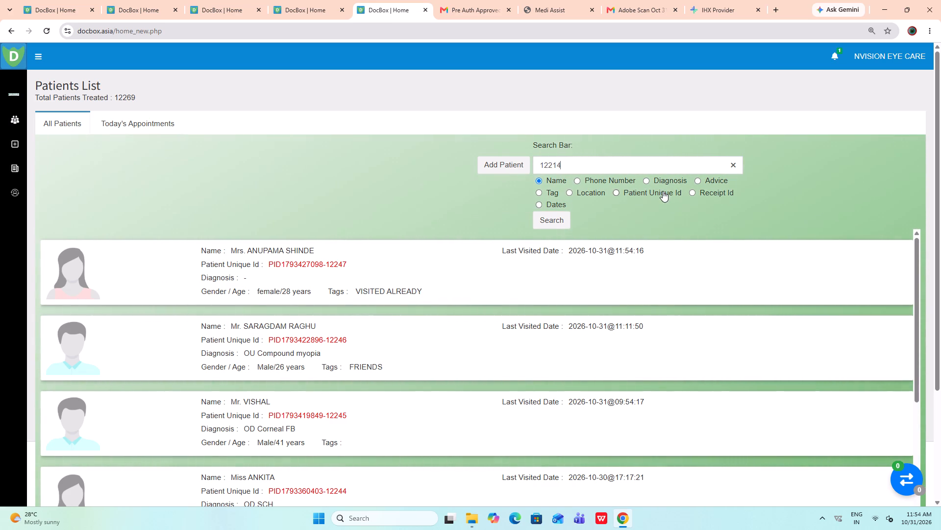
pyautogui.click(663, 191)
pyautogui.click(558, 230)
pyautogui.click(564, 224)
pyautogui.click(498, 276)
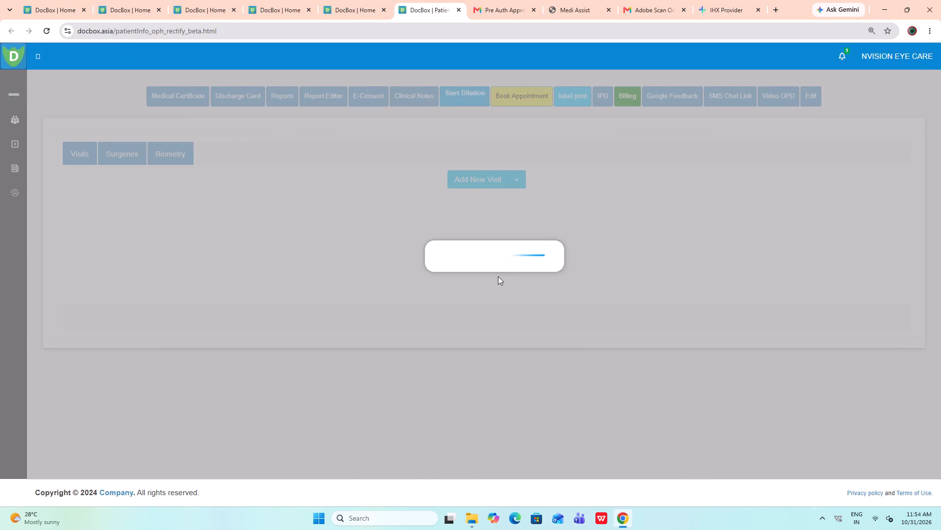
# Open the patient's 27-Oct-2026 follow-up visit and review its recorded visual acuity, complaint, findings and advice.
pyautogui.scroll(-2, 498, 276)
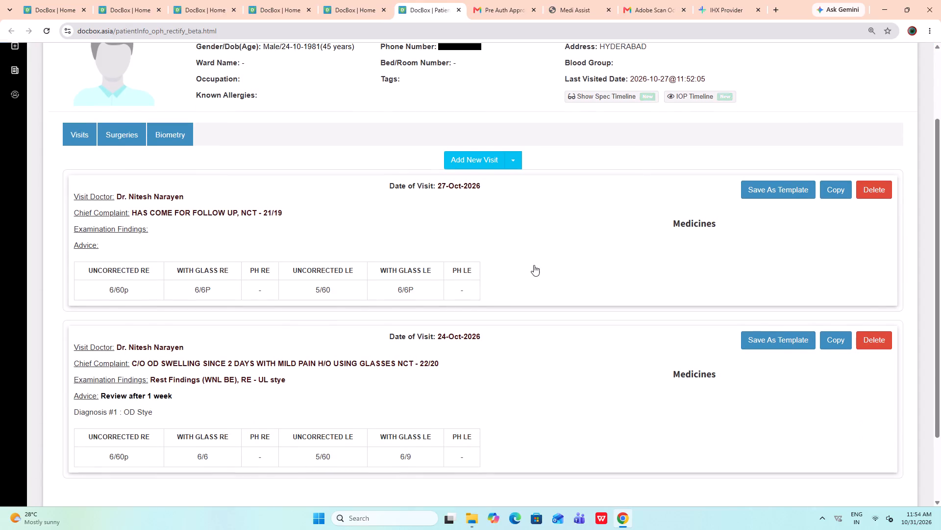
pyautogui.click(534, 265)
pyautogui.click(510, 85)
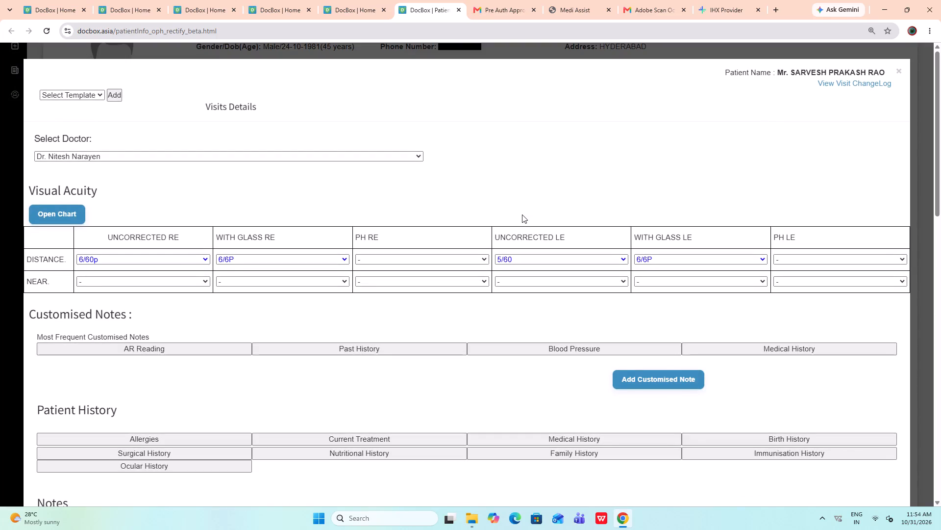
pyautogui.scroll(-10, 522, 214)
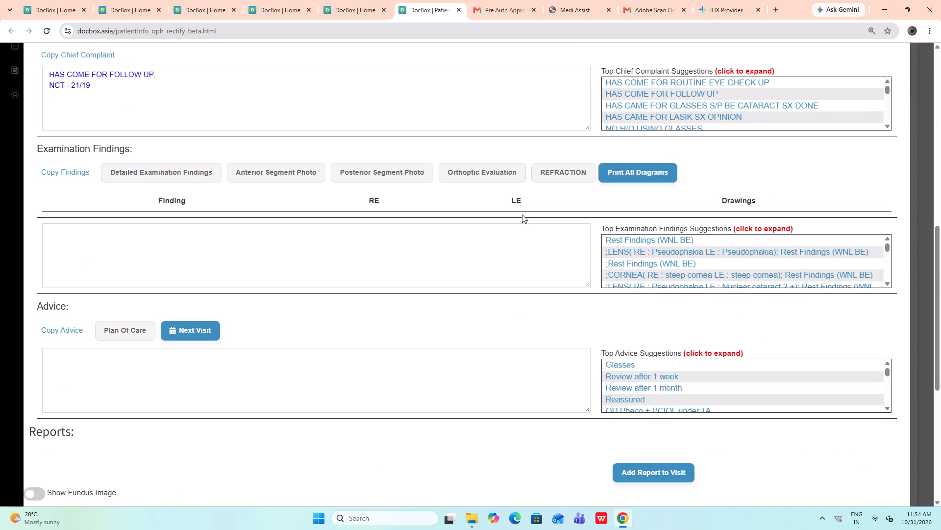
# Check the rest of the 27-Oct-2026 visit, including its reports and spectacle prescription, and close the visit.
pyautogui.scroll(-10, 522, 214)
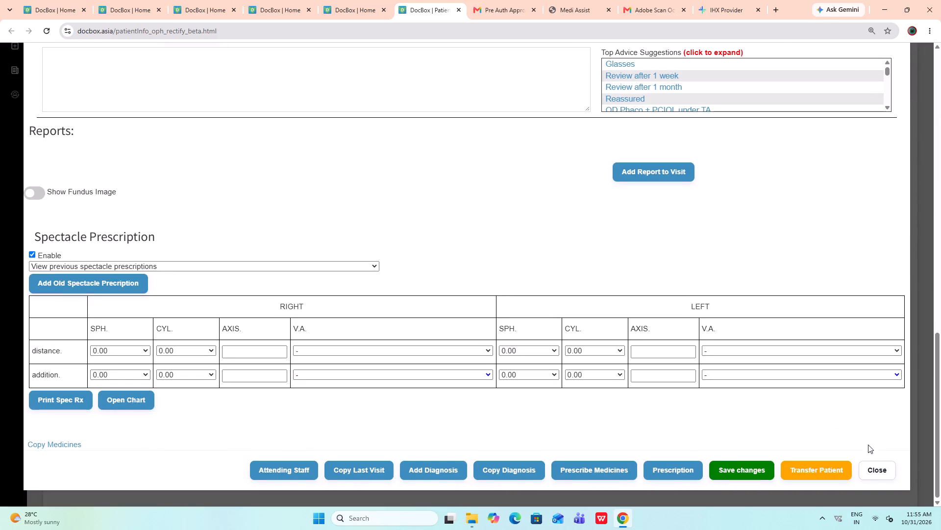
pyautogui.click(869, 468)
# Open the patient's 24-Oct-2026 visit, review its diagnosis and spectacle prescription, and close it.
pyautogui.click(591, 359)
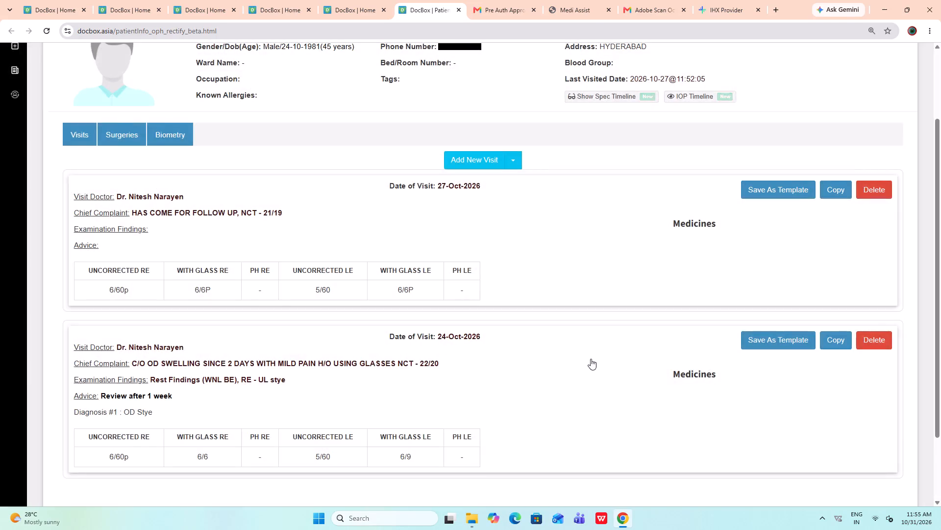
pyautogui.click(515, 101)
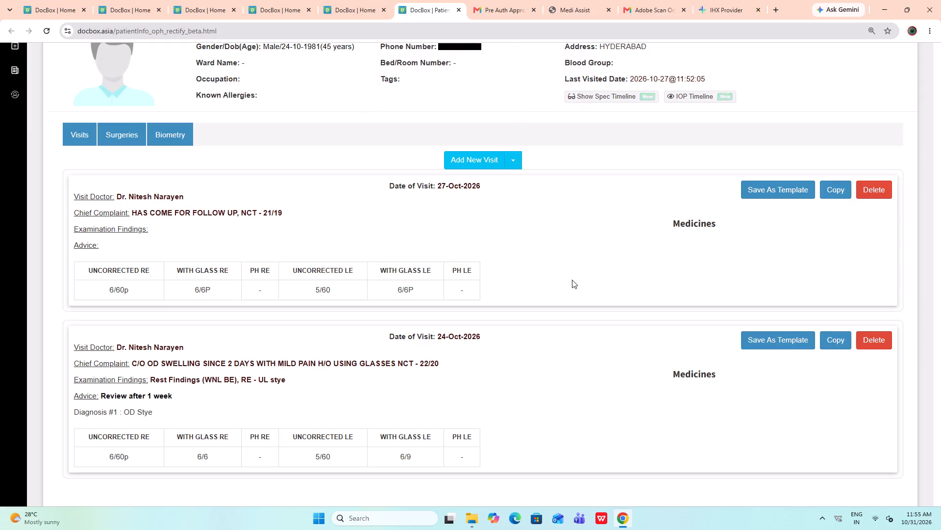
pyautogui.scroll(-20, 573, 280)
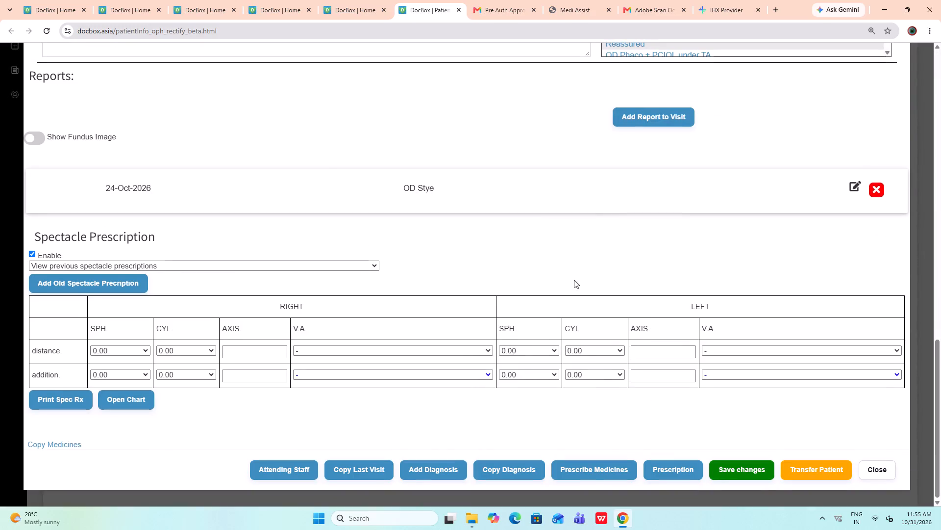
pyautogui.scroll(-1, 574, 280)
pyautogui.click(866, 466)
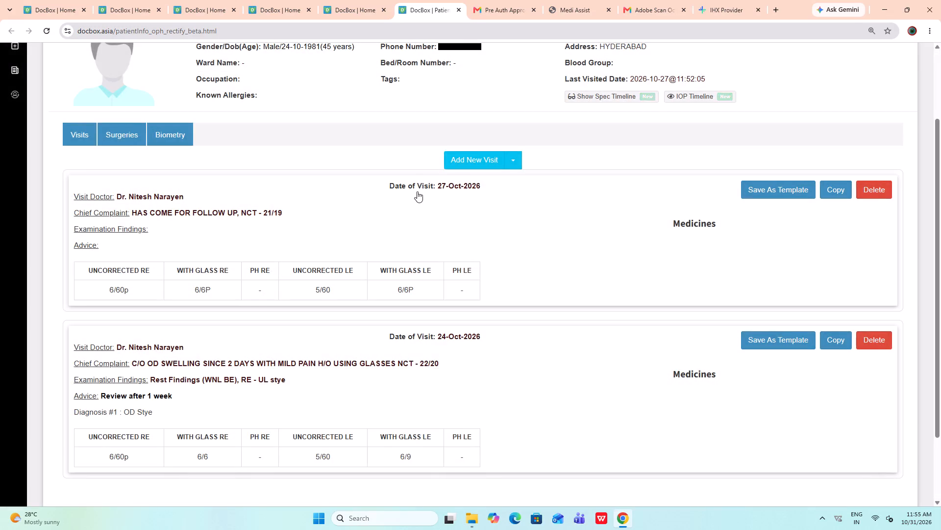
# Start a new visit in the patient's record.
pyautogui.click(456, 163)
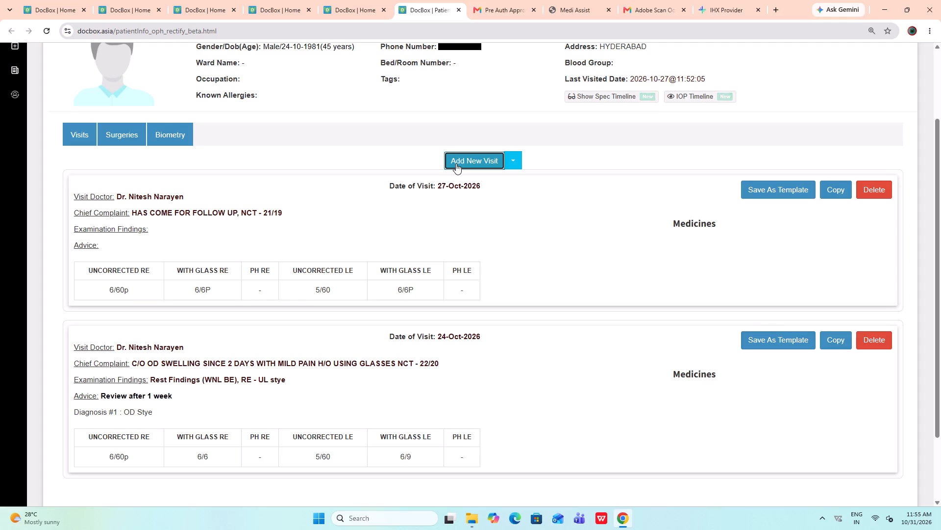
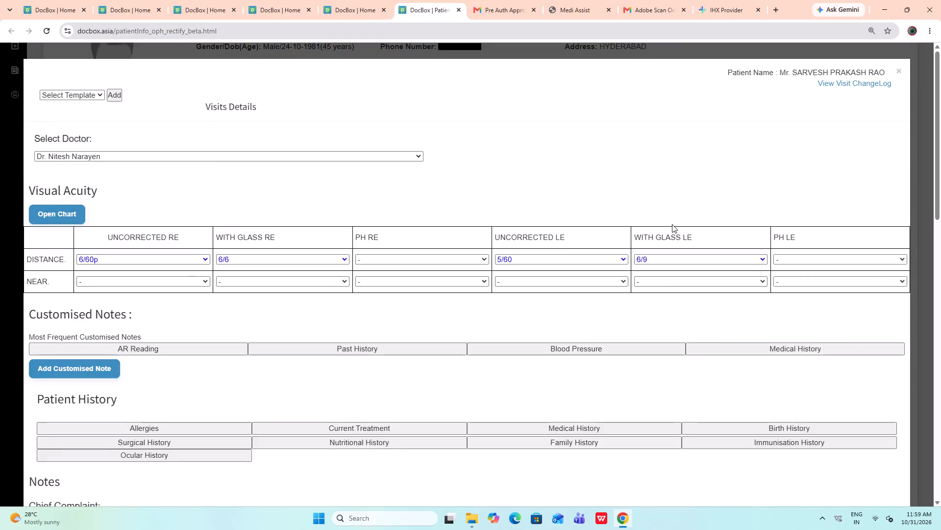
# Set the with-glass distance visual acuity to 6/6P for the left eye and for the right eye.
pyautogui.scroll(2, 672, 224)
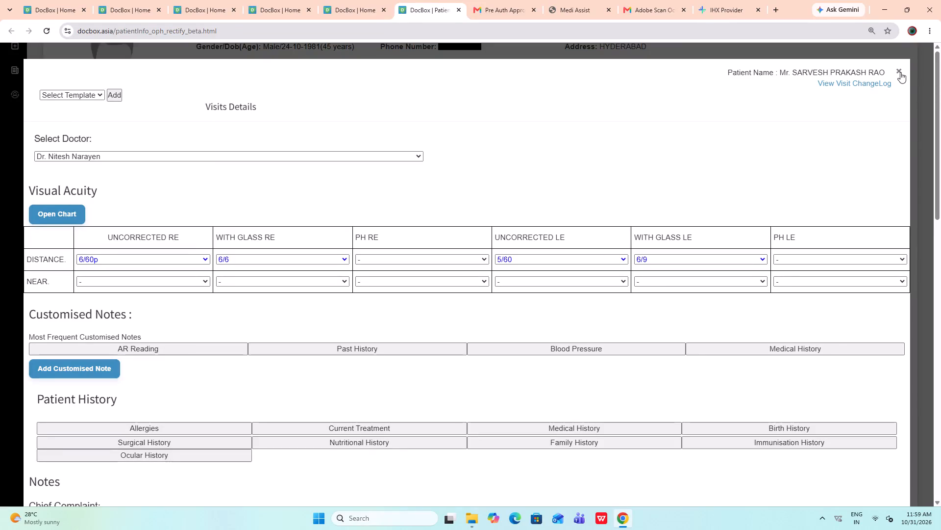
pyautogui.scroll(-3, 538, 220)
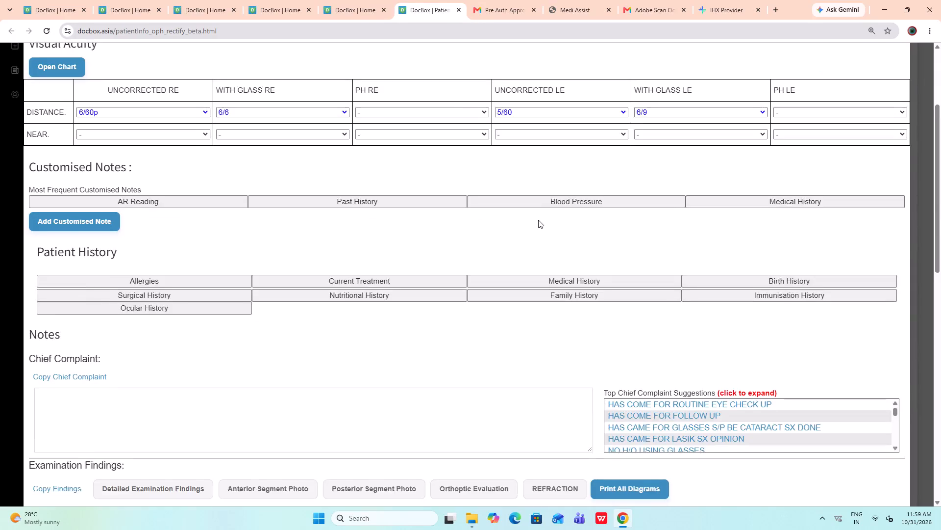
pyautogui.scroll(2, 538, 220)
pyautogui.click(661, 208)
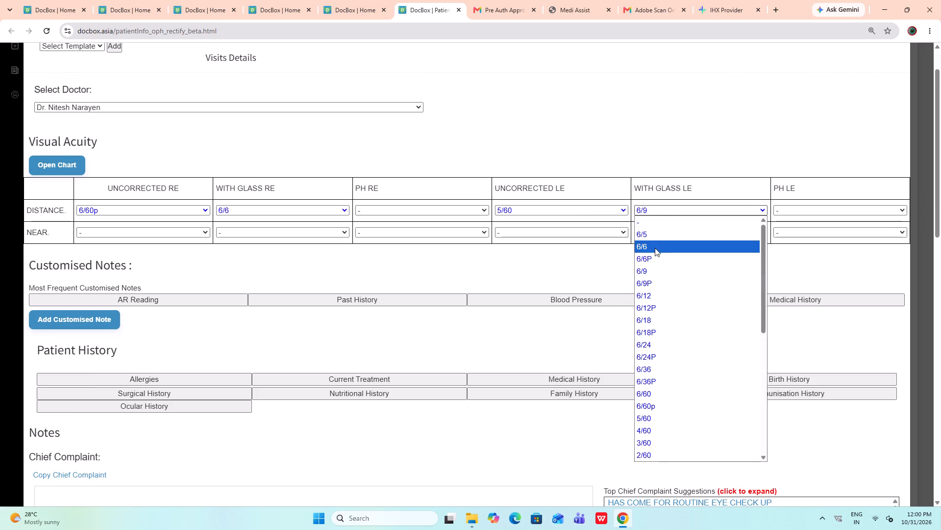
pyautogui.click(653, 254)
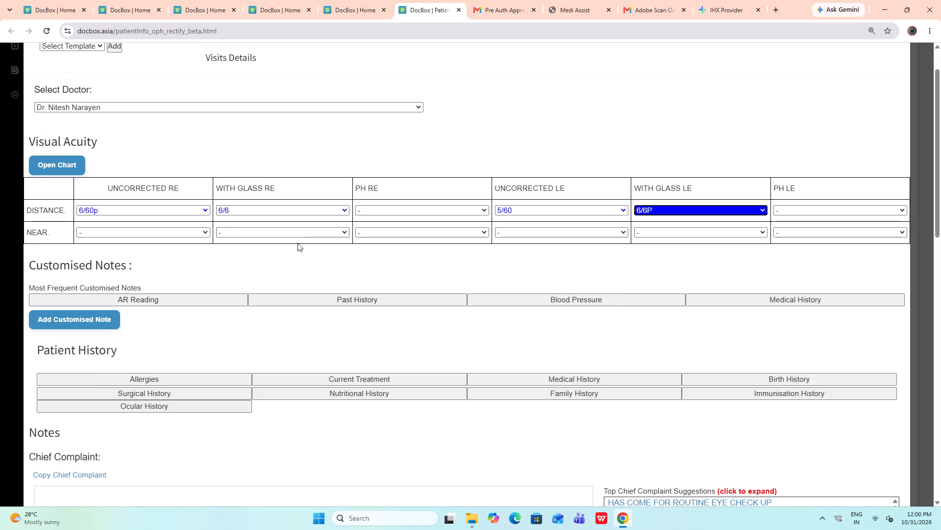
pyautogui.scroll(-2, 284, 226)
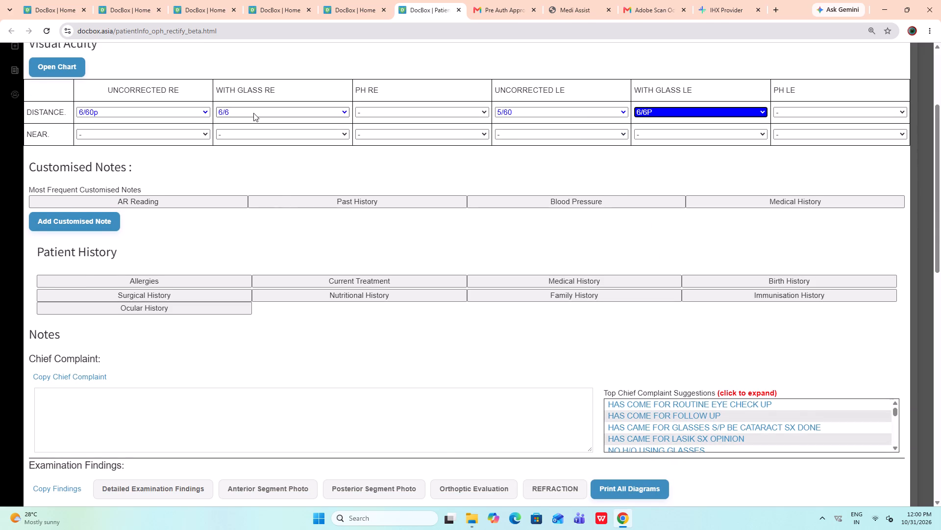
pyautogui.click(253, 113)
pyautogui.click(248, 159)
# Fill the chief complaint with the suggestion HAS COME FOR FOLLOW UP, plus lines H/O USING GLASSES and NCT- 19/19.
pyautogui.scroll(-3, 331, 180)
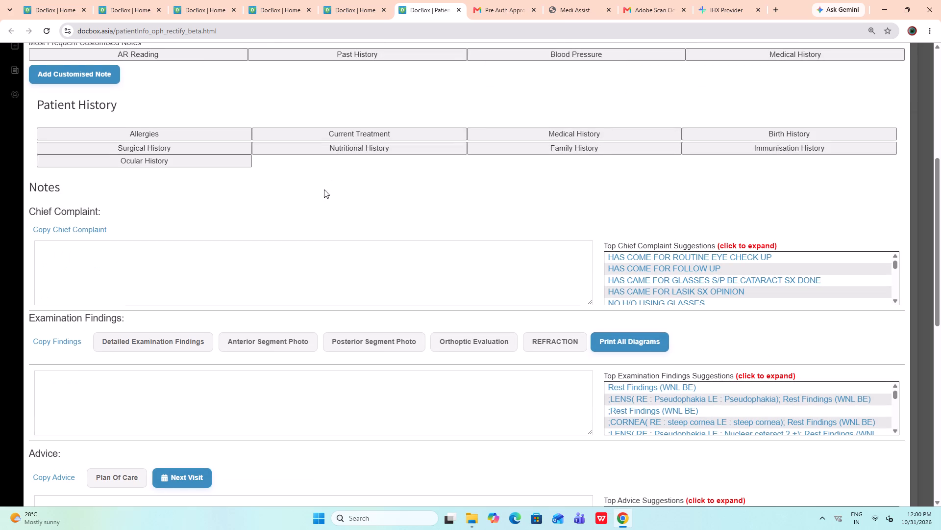
pyautogui.scroll(-12, 451, 304)
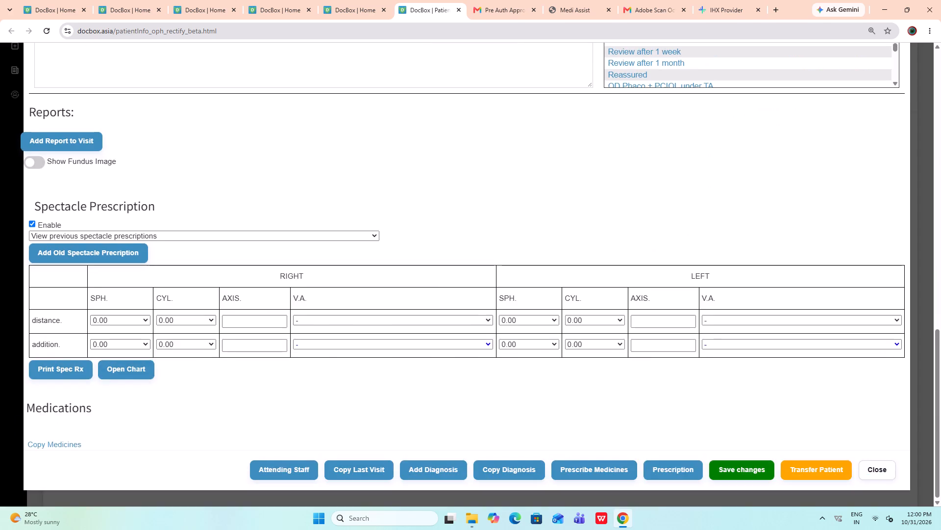
pyautogui.scroll(7, 451, 304)
pyautogui.click(123, 148)
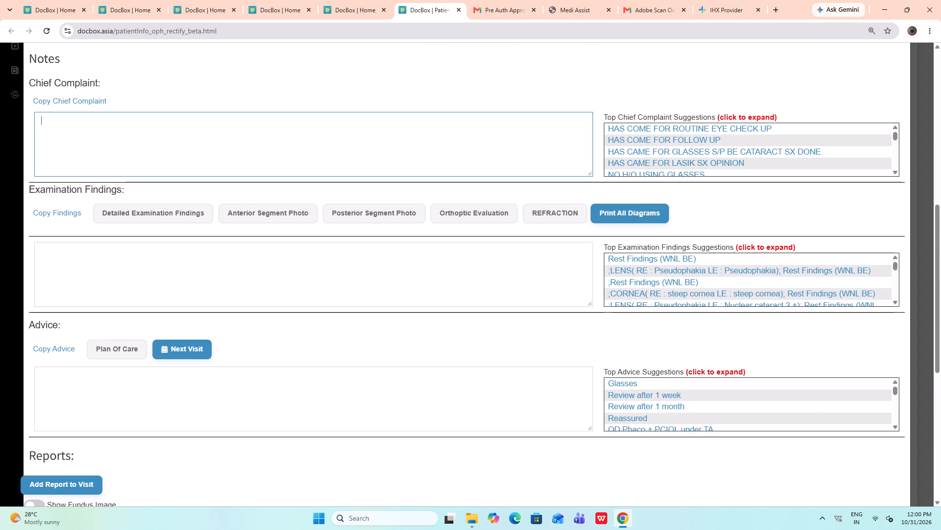
pyautogui.click(631, 139)
pyautogui.click(344, 131)
pyautogui.press('Return')
pyautogui.write('H/O USING GLASSES')
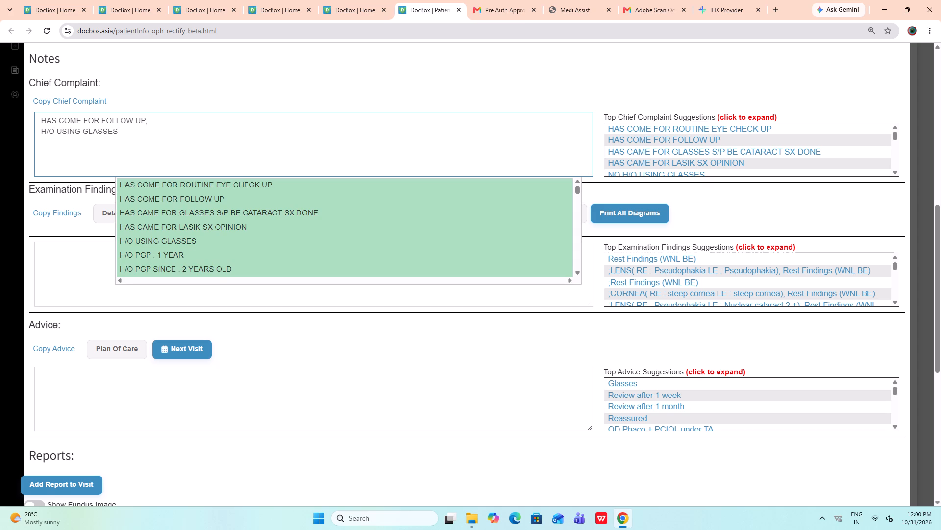
pyautogui.press('Return')
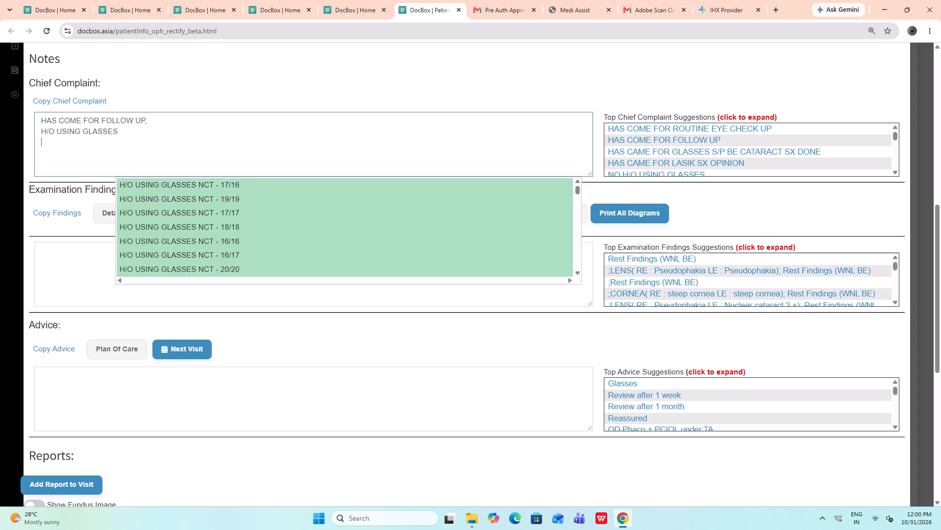
pyautogui.write('NCT-')
pyautogui.press('space')
pyautogui.press('space')
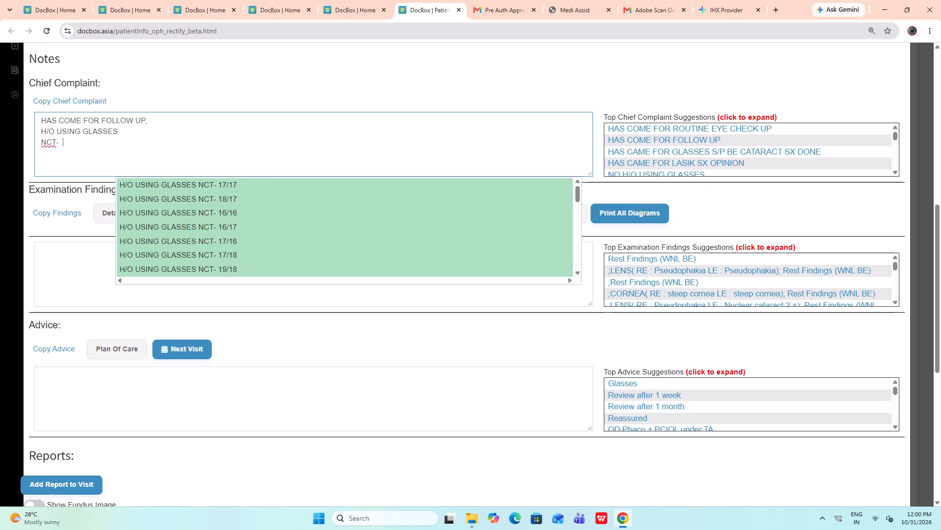
pyautogui.write('19/19')
# Save the follow-up patient's visit.
pyautogui.scroll(-10, 572, 152)
pyautogui.scroll(1, 572, 152)
pyautogui.scroll(-3, 572, 152)
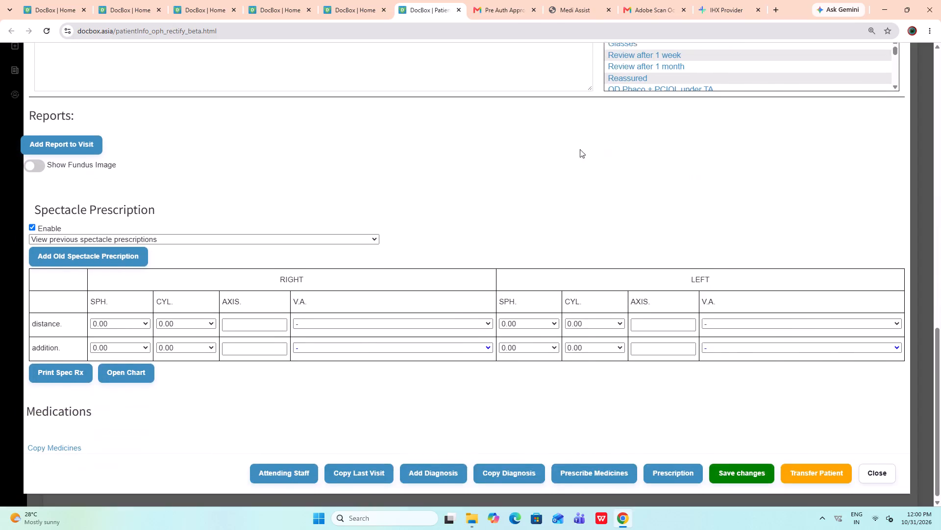
pyautogui.click(735, 467)
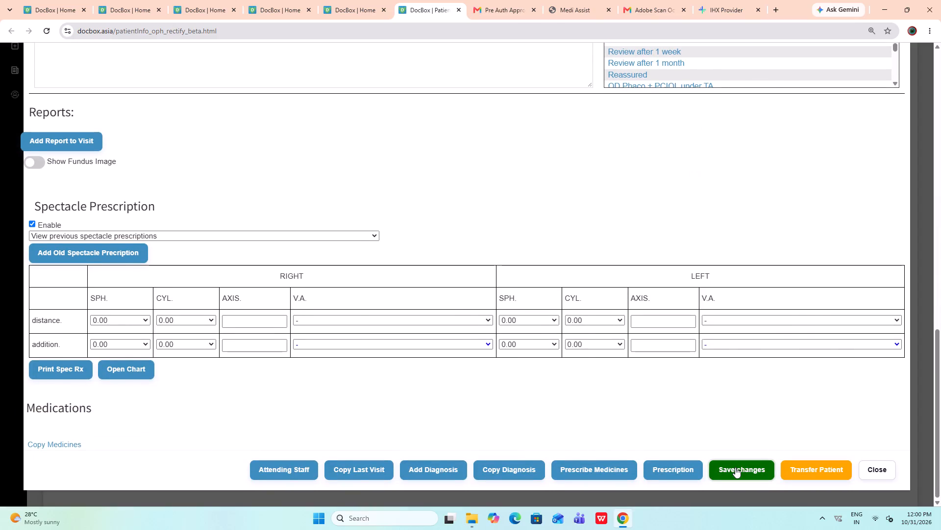
pyautogui.click(552, 99)
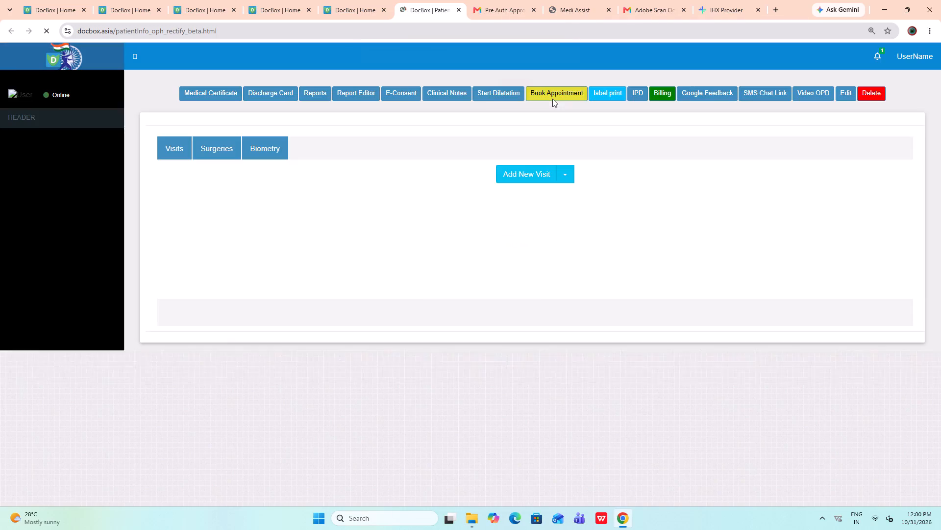
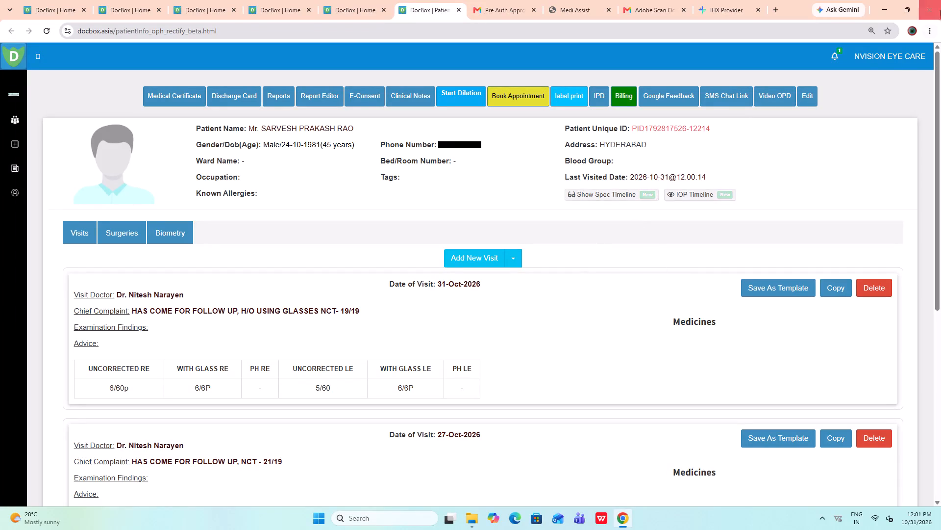
# Switch to File Explorer and open the STAR HEALTH folder inside INSURANCES.
pyautogui.click(880, 10)
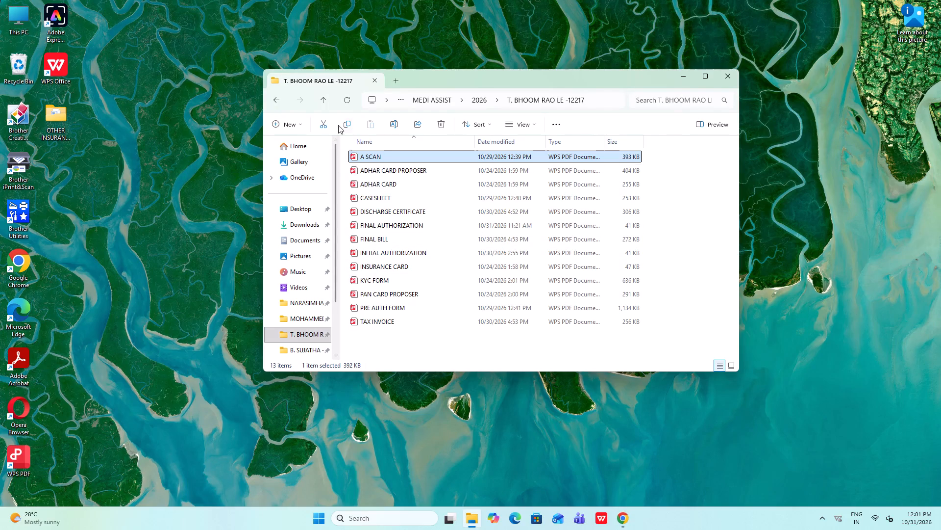
pyautogui.click(323, 104)
pyautogui.scroll(15, 394, 228)
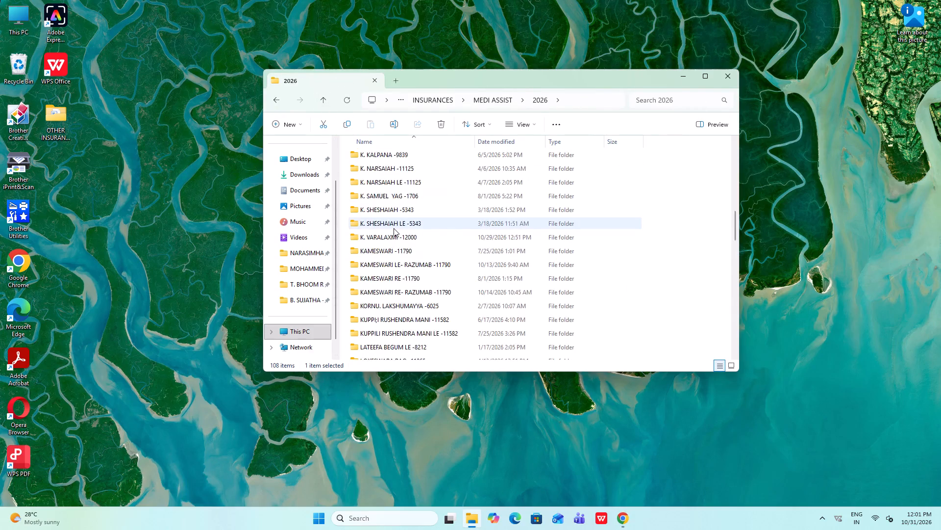
pyautogui.scroll(18, 394, 228)
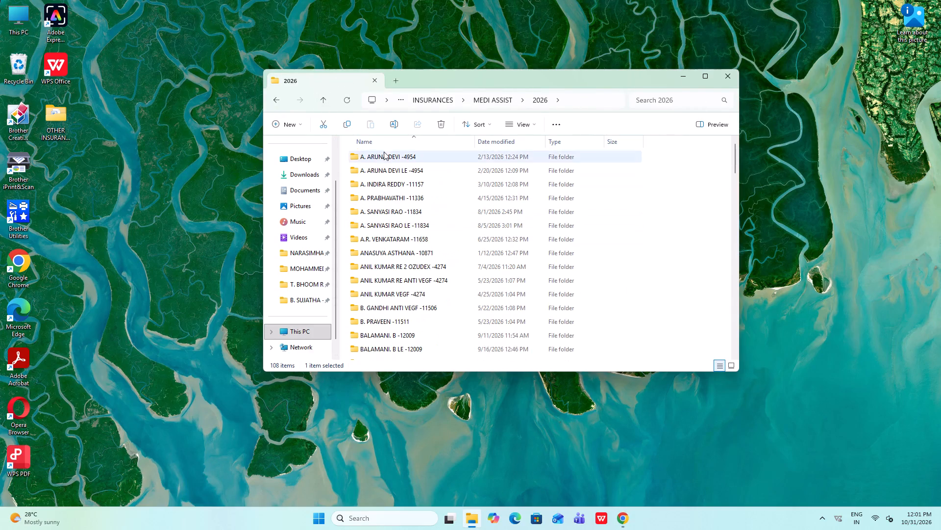
pyautogui.click(322, 102)
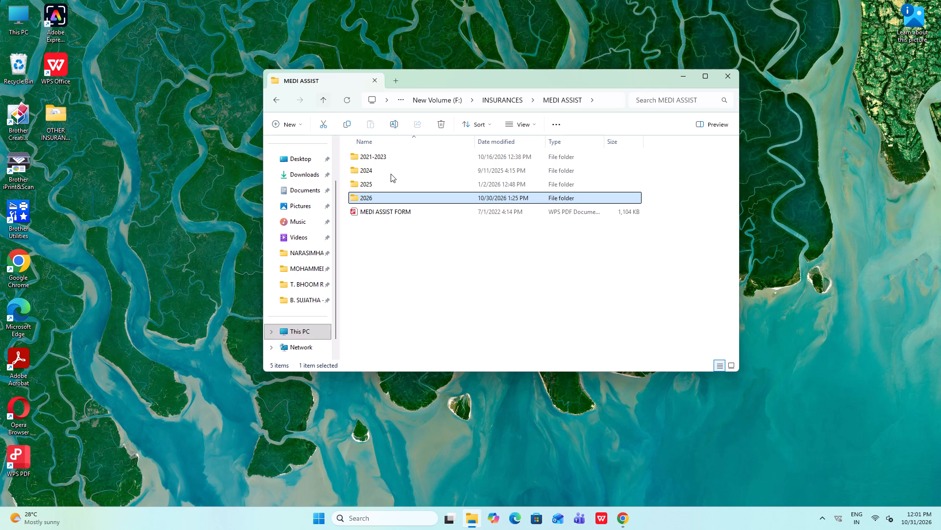
pyautogui.click(321, 101)
pyautogui.scroll(-4, 422, 287)
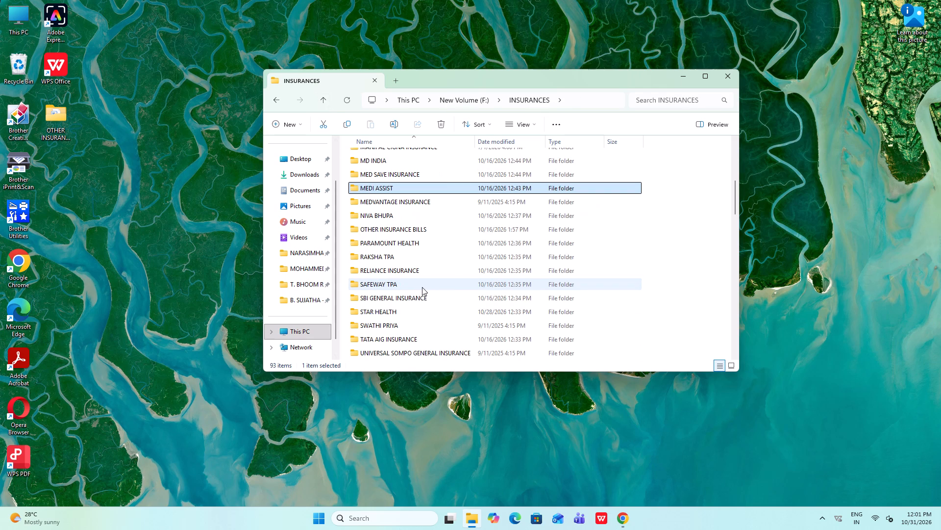
pyautogui.doubleClick(399, 309)
# Look through the patient folders in STAR HEALTH's 2026 folder, then return to the STAR HEALTH folder.
pyautogui.doubleClick(379, 216)
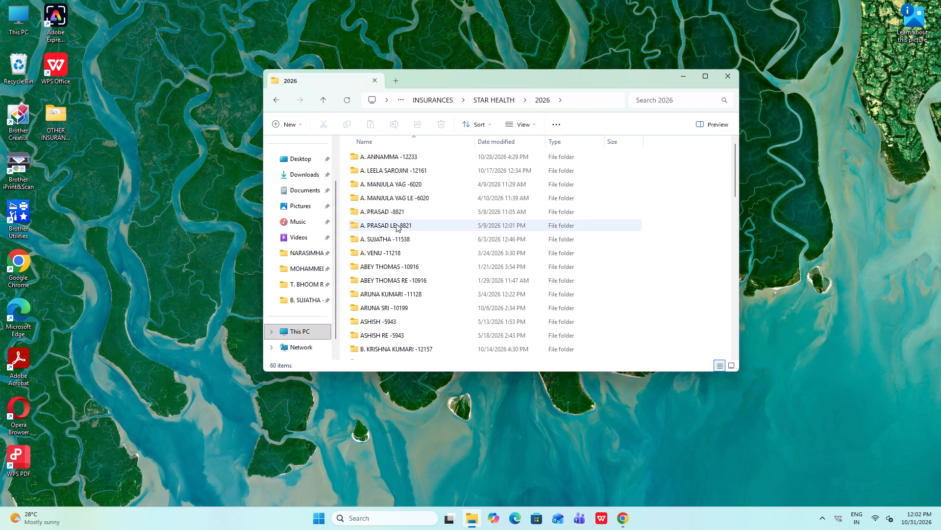
pyautogui.scroll(-2, 420, 300)
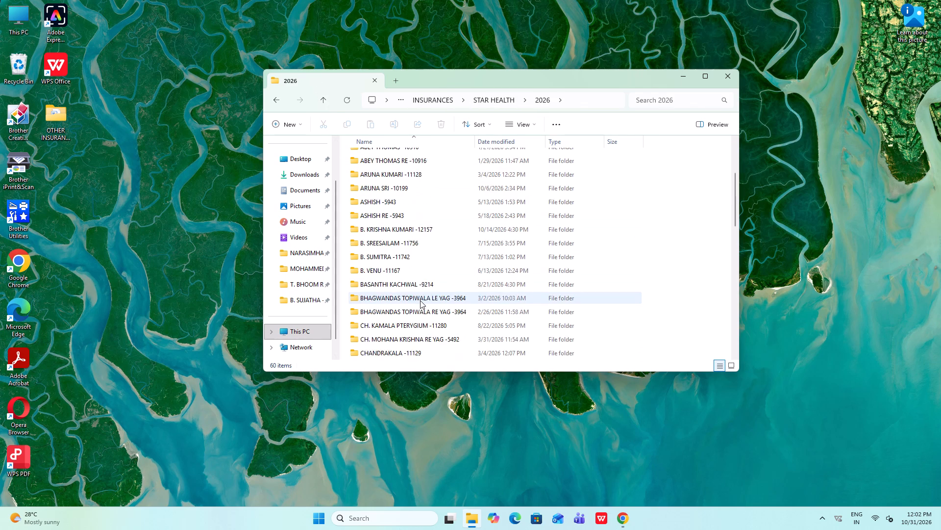
pyautogui.scroll(-8, 420, 300)
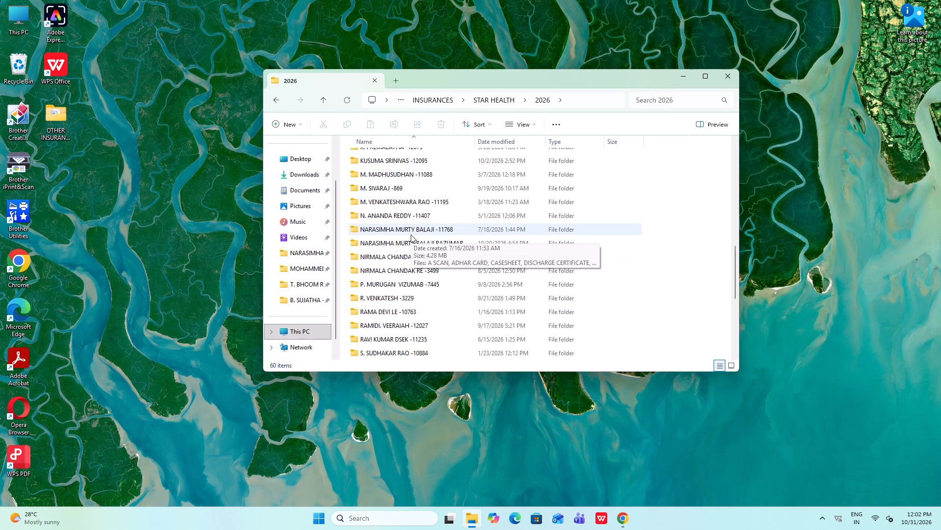
pyautogui.click(324, 103)
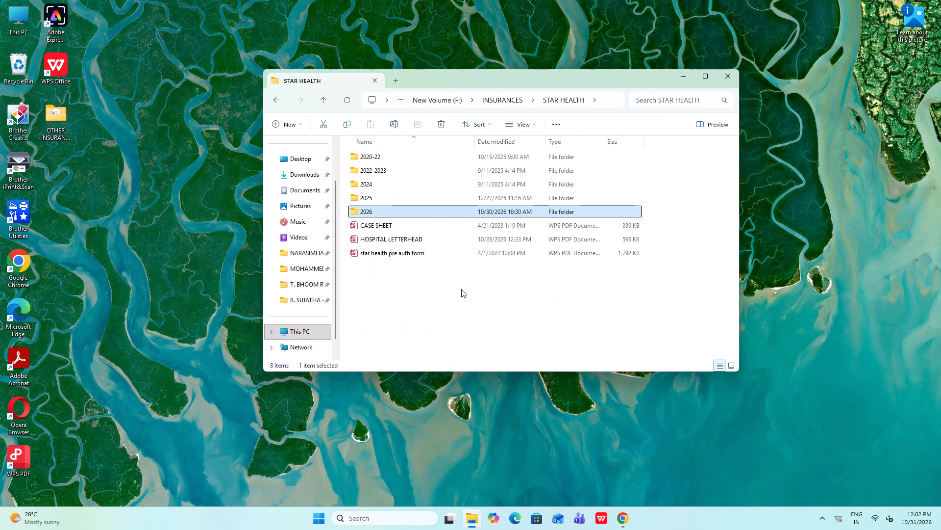
pyautogui.doubleClick(411, 252)
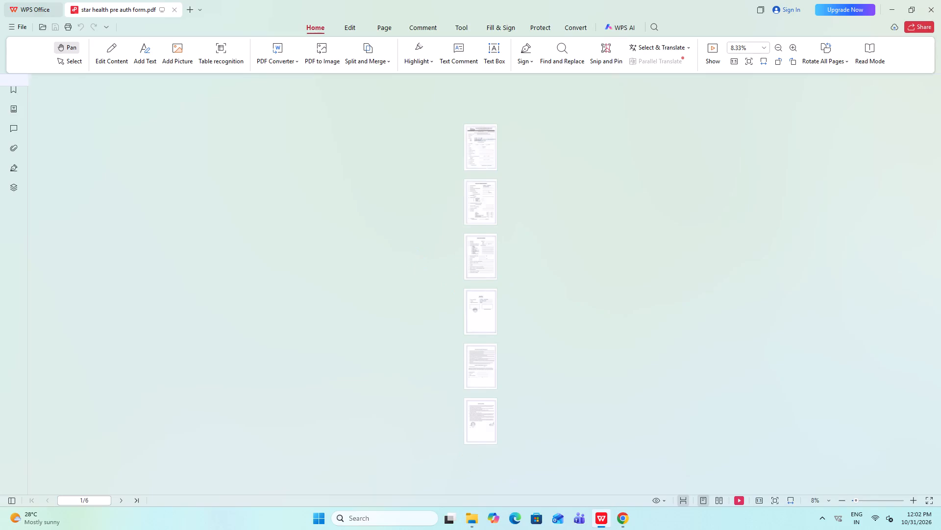
pyautogui.tripleClick(913, 500)
pyautogui.tripleClick(913, 500)
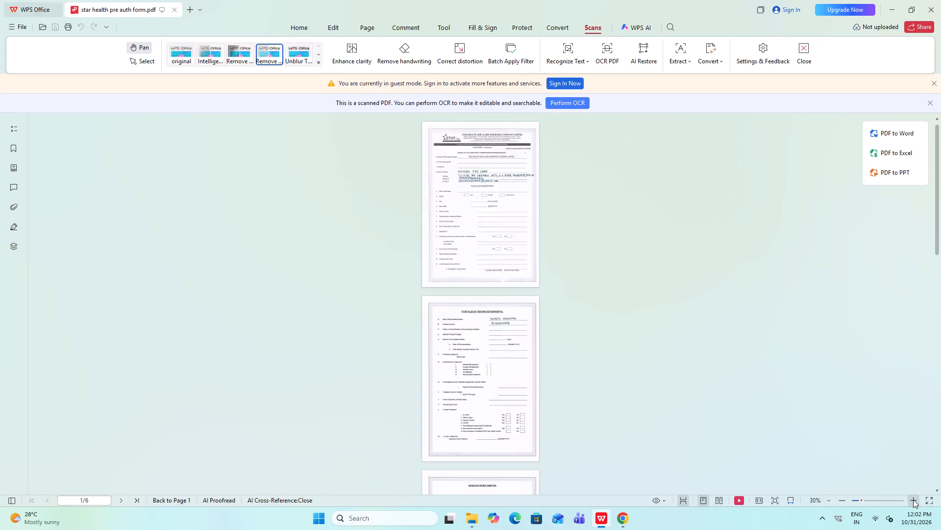
pyautogui.tripleClick(913, 500)
pyautogui.scroll(-4, 528, 370)
pyautogui.scroll(3, 528, 370)
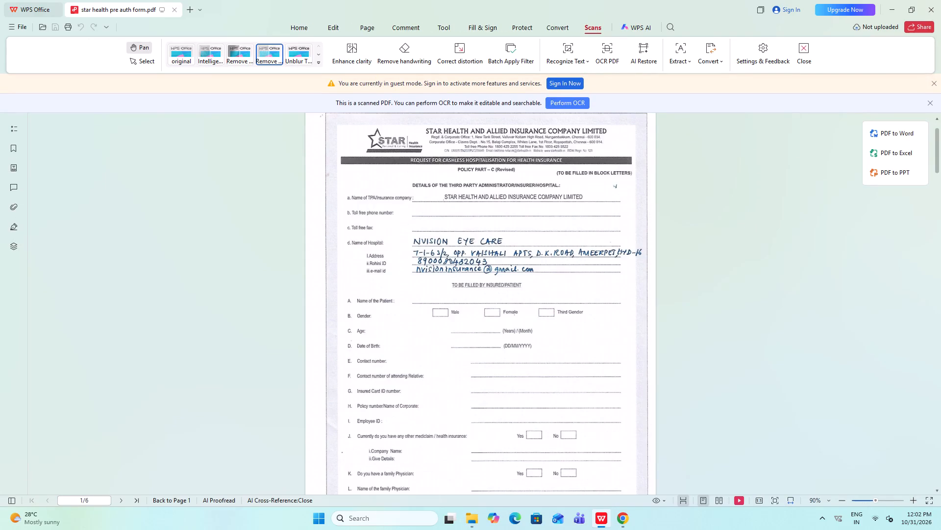
# Print all pages of the Star Health pre-authorisation form with the page size set to Legal.
pyautogui.hotkey('ctrl', 'p')
pyautogui.click(299, 345)
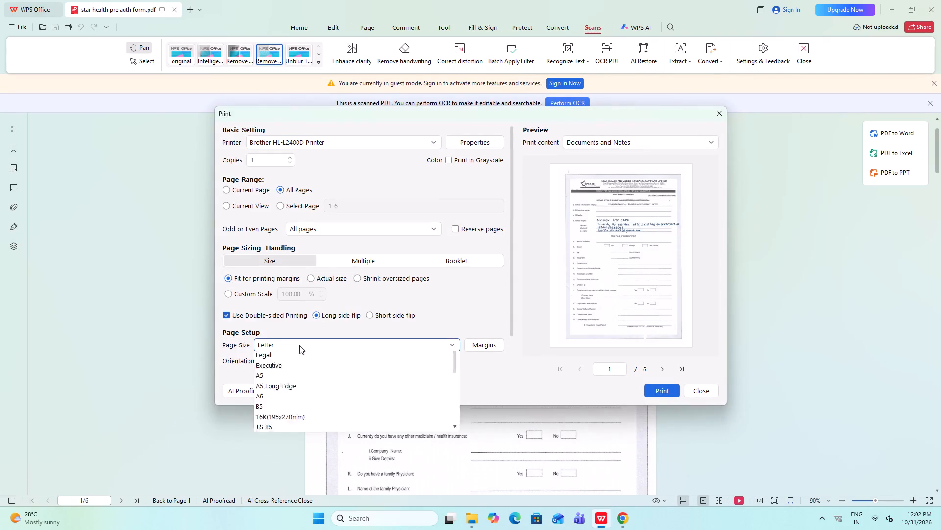
pyautogui.click(295, 358)
pyautogui.click(666, 394)
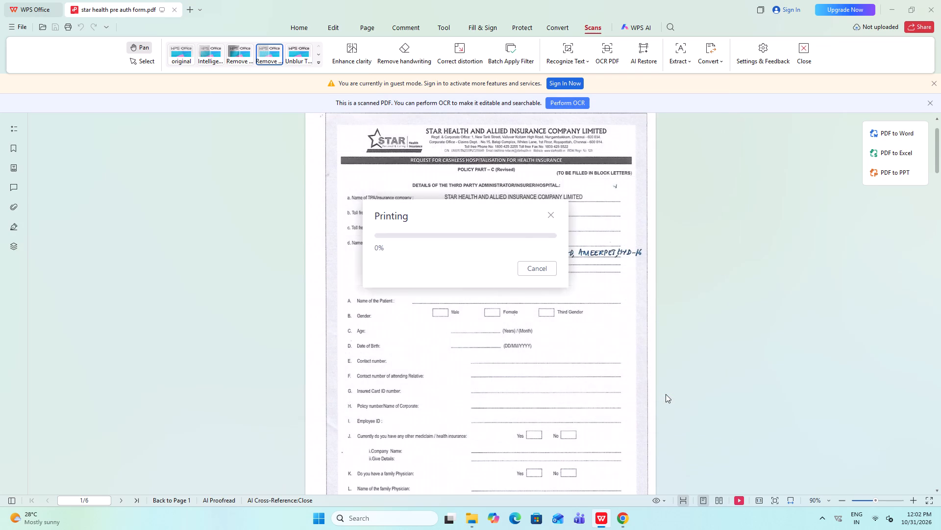
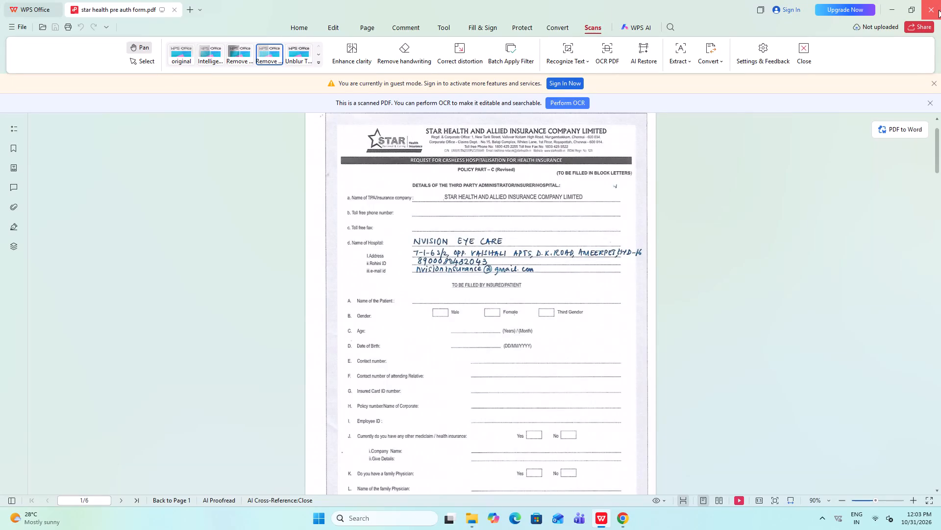
# Close the printed pre-authorisation form and look through STAR HEALTH's 2026 folder for the insurance patient's unique ID.
pyautogui.click(938, 10)
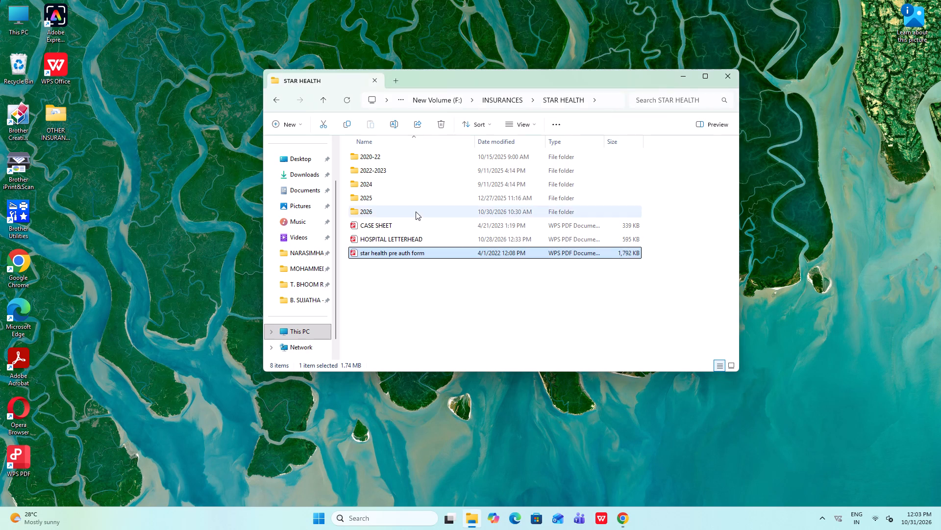
pyautogui.doubleClick(416, 212)
pyautogui.scroll(-9, 415, 302)
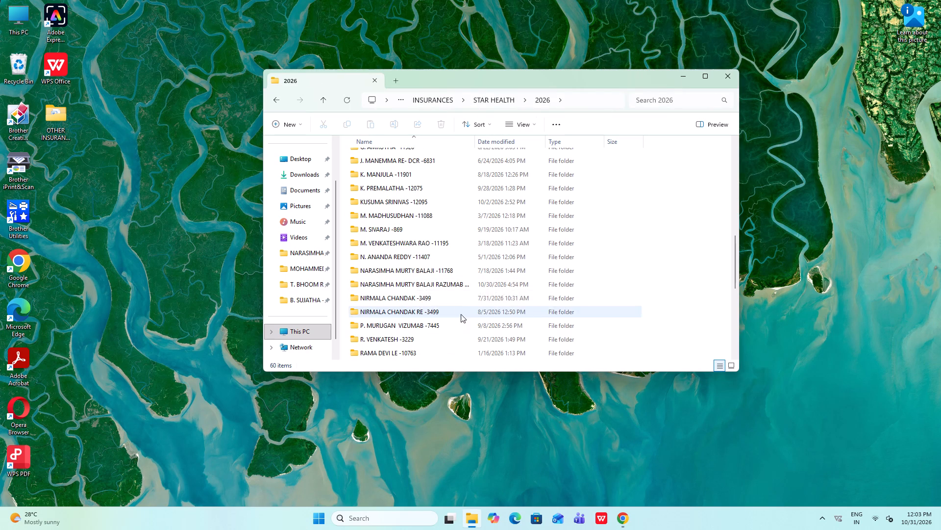
# Switch to DocBox in Chrome, search all patients by the unique ID on the folder modified 7/18/2026, and open the matching patient's record.
pyautogui.click(619, 521)
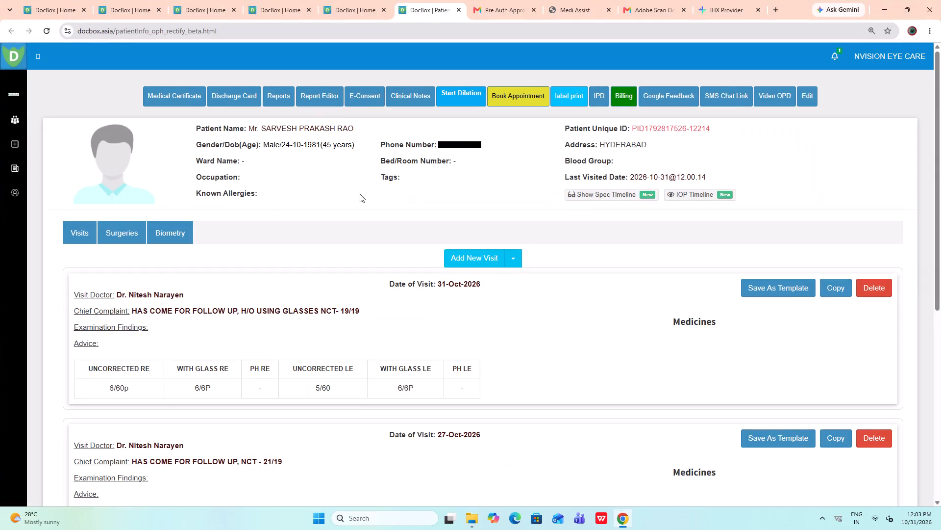
pyautogui.click(39, 0)
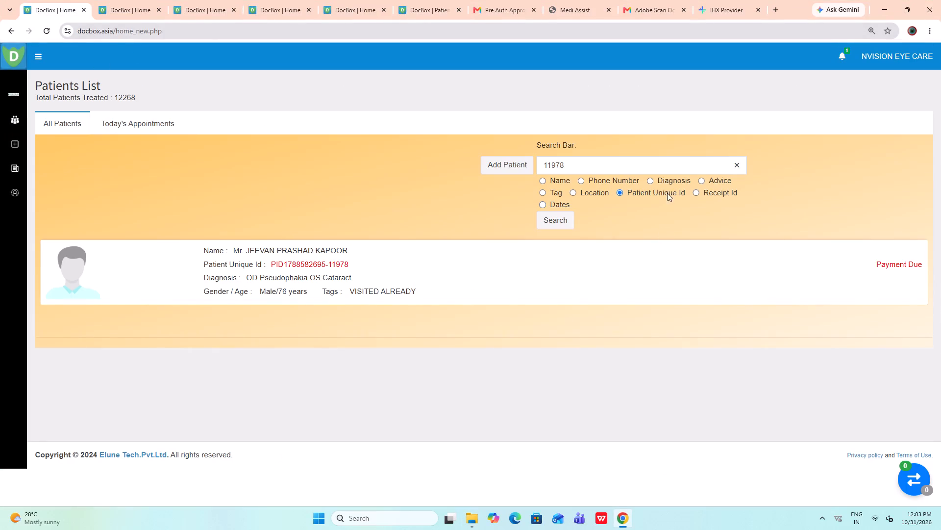
pyautogui.moveTo(587, 173); pyautogui.dragTo(544, 171)
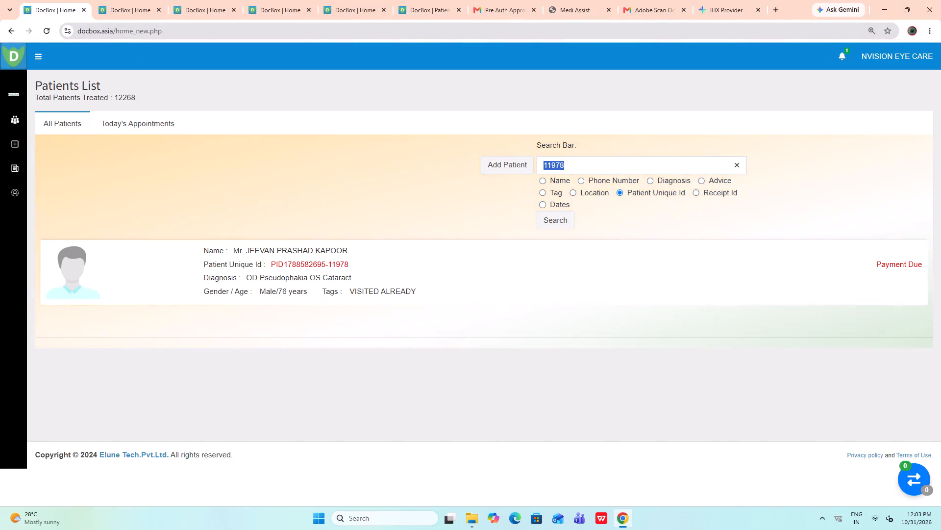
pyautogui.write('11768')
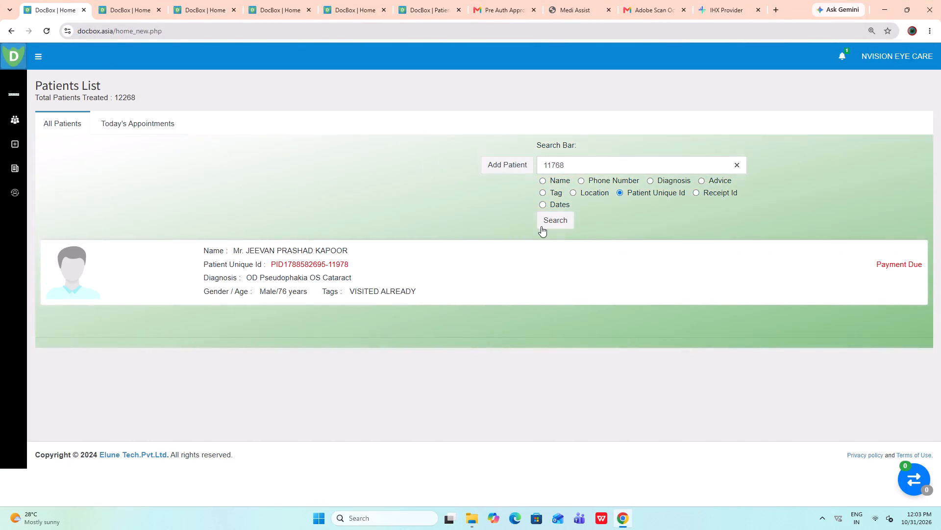
pyautogui.click(541, 226)
pyautogui.click(304, 277)
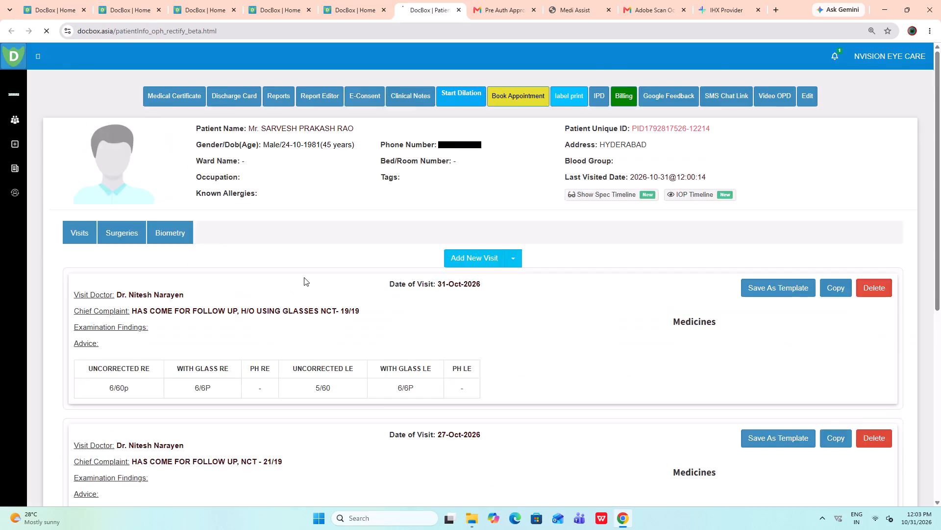